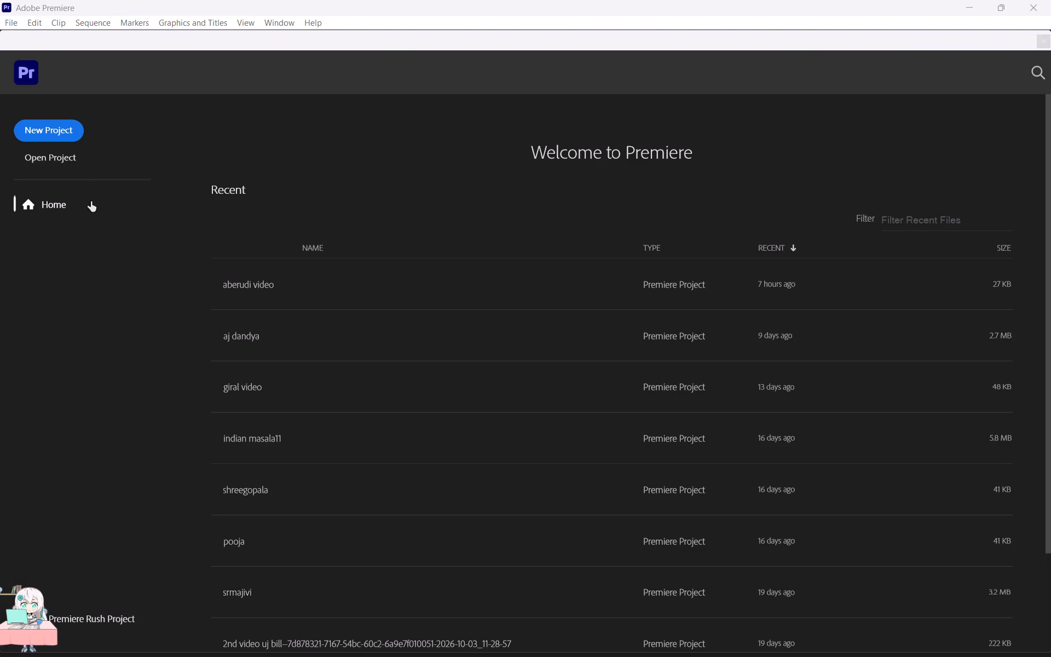
Create a new project named "indian masla" in the default location with no template, skipping the media import.
click(49, 134)
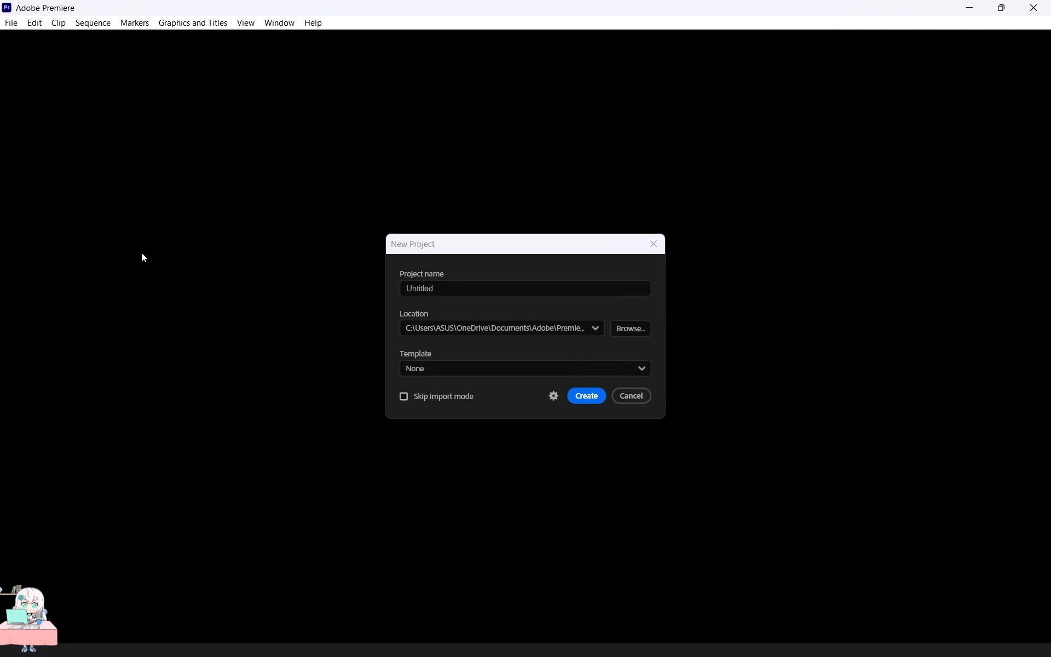
text(indian masala)
key(space)
drag(471, 292, 408, 298)
key(Delete)
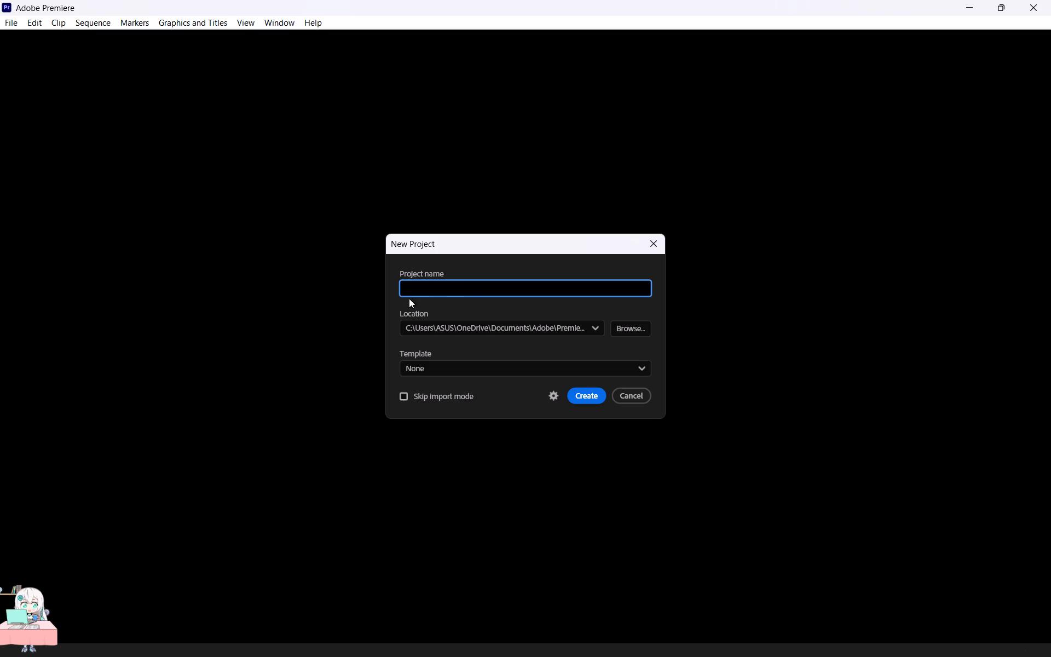
key(i)
key(BackSpace)
key(BackSpace)
text(indian mas)
text(la)
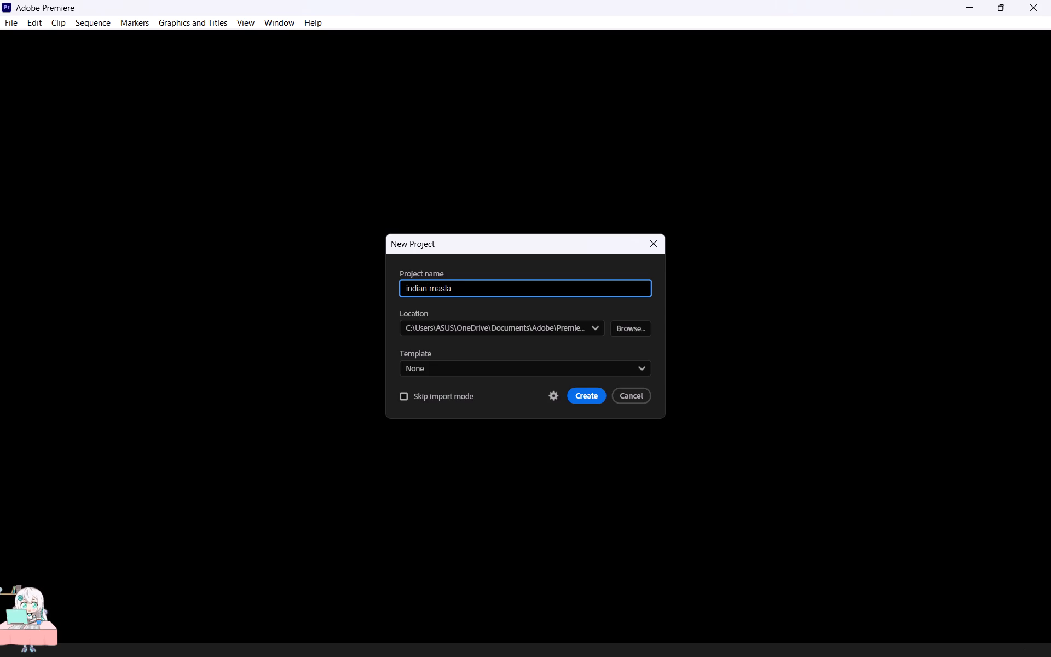
key(Return)
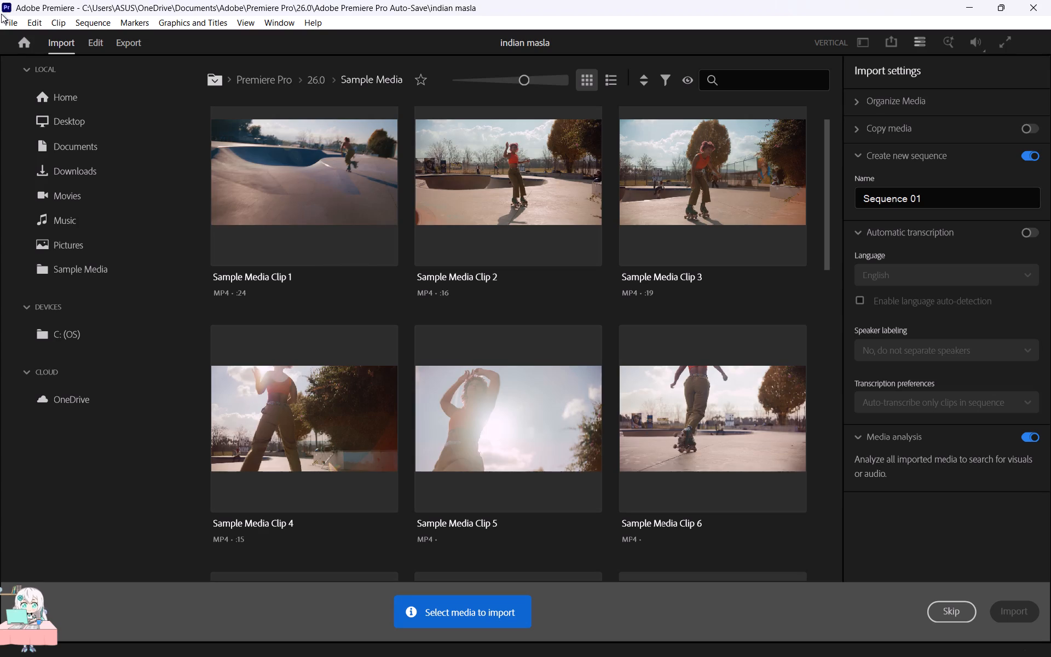
click(946, 617)
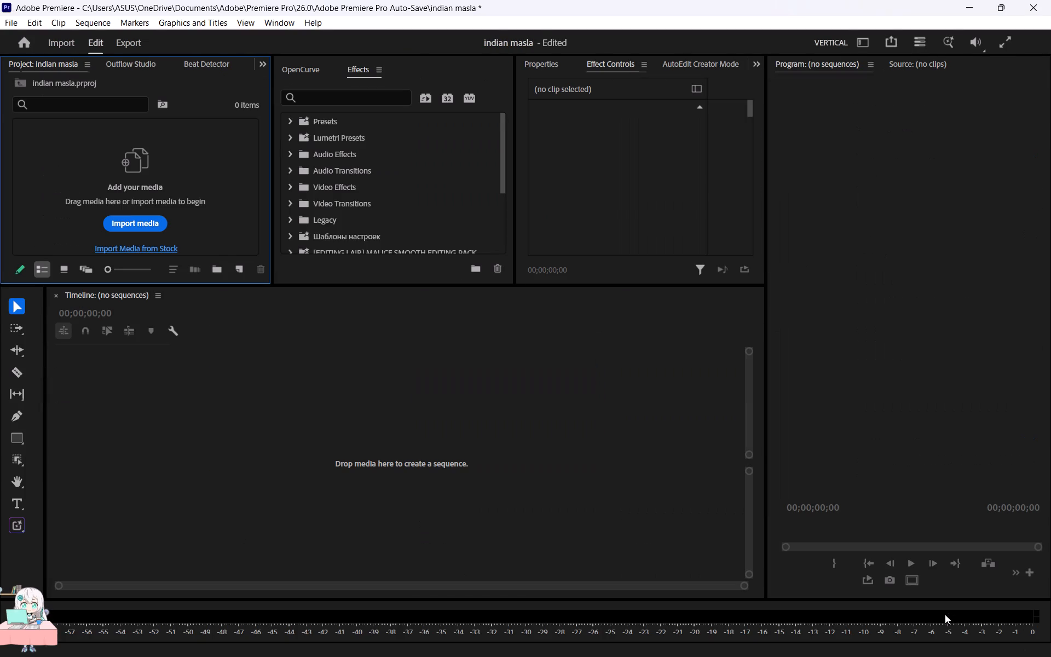
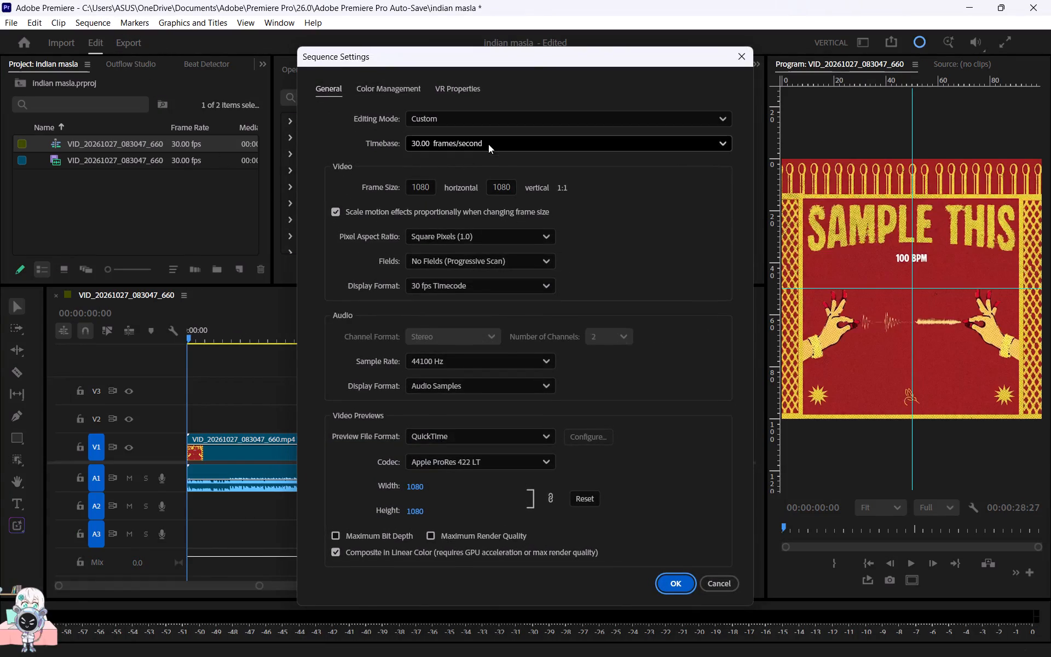
Set the sequence timebase to 60.00 frames/second and apply the sequence settings.
click(450, 341)
click(676, 586)
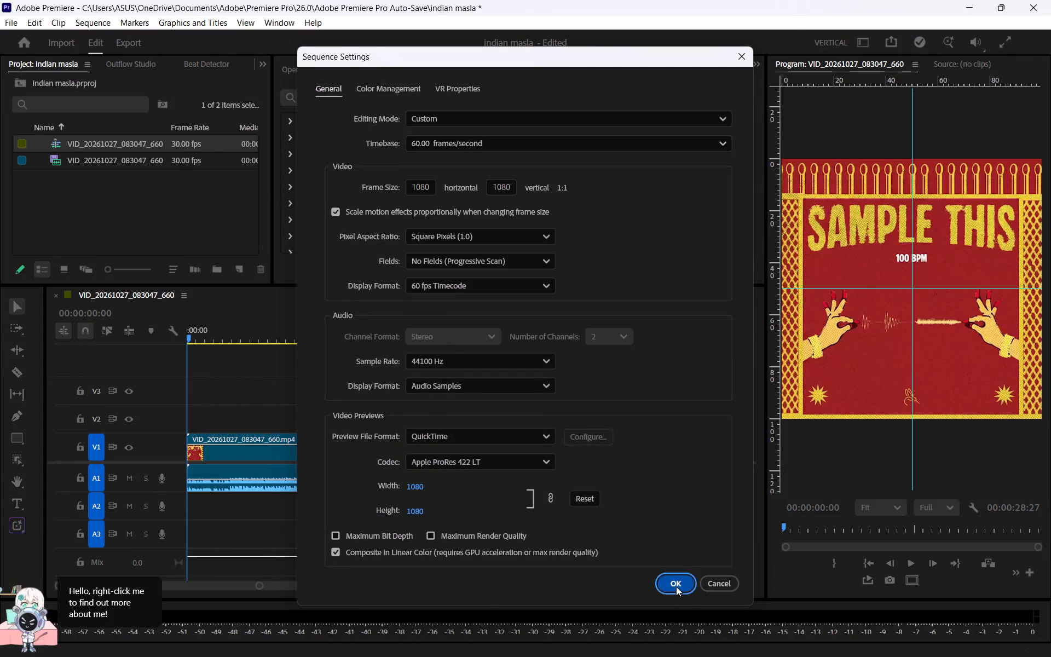
Delete the video part of the clip on track V1, keeping its audio on A1.
click(384, 436)
key(Delete)
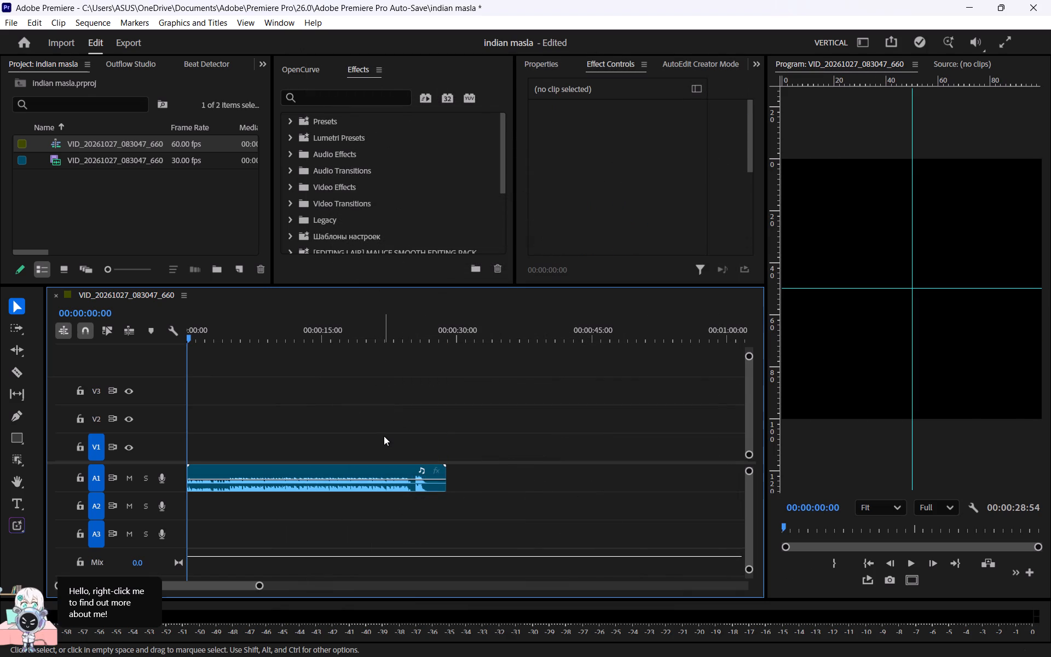
Play the start of the audio, cut the A1 clip at about 25 s and delete the leftover tail.
key(space)
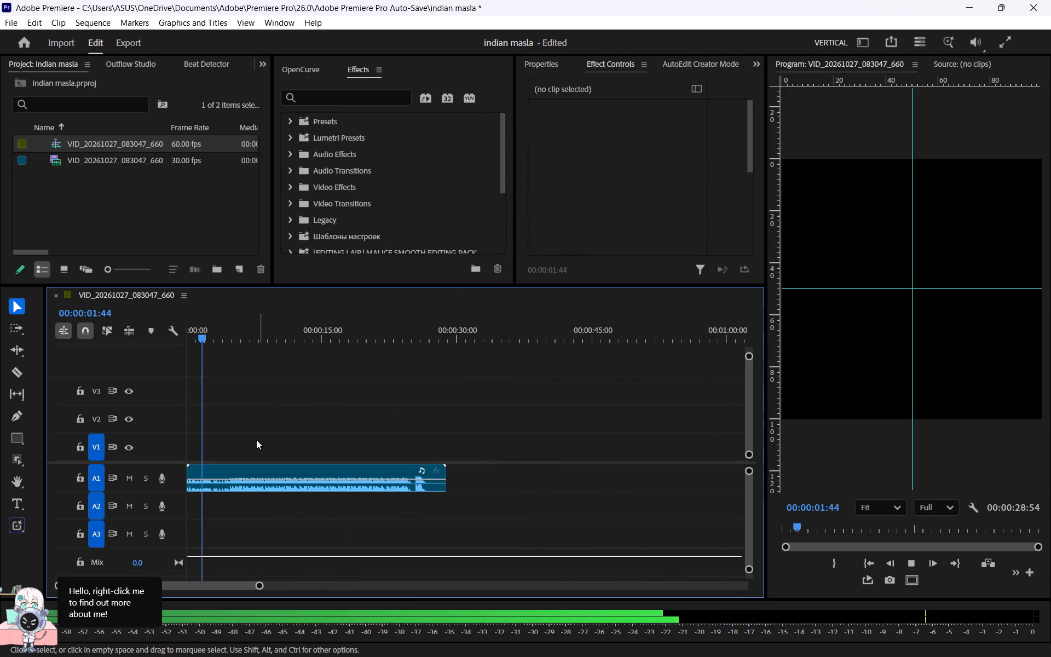
drag(213, 329, 106, 315)
key(space)
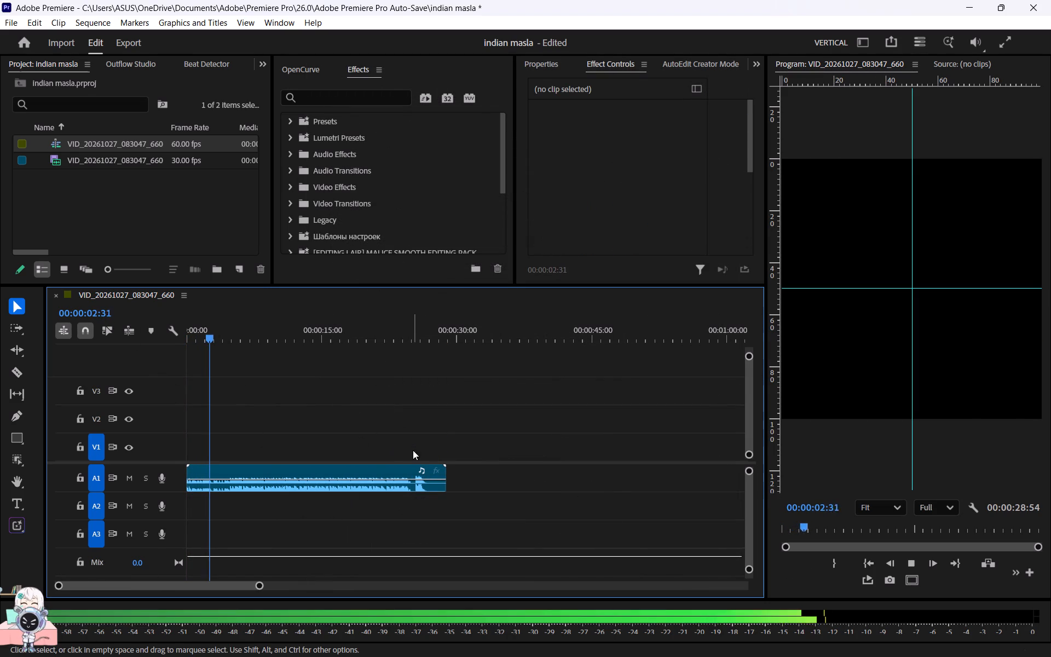
key(c)
key(space)
click(412, 492)
key(v)
click(421, 487)
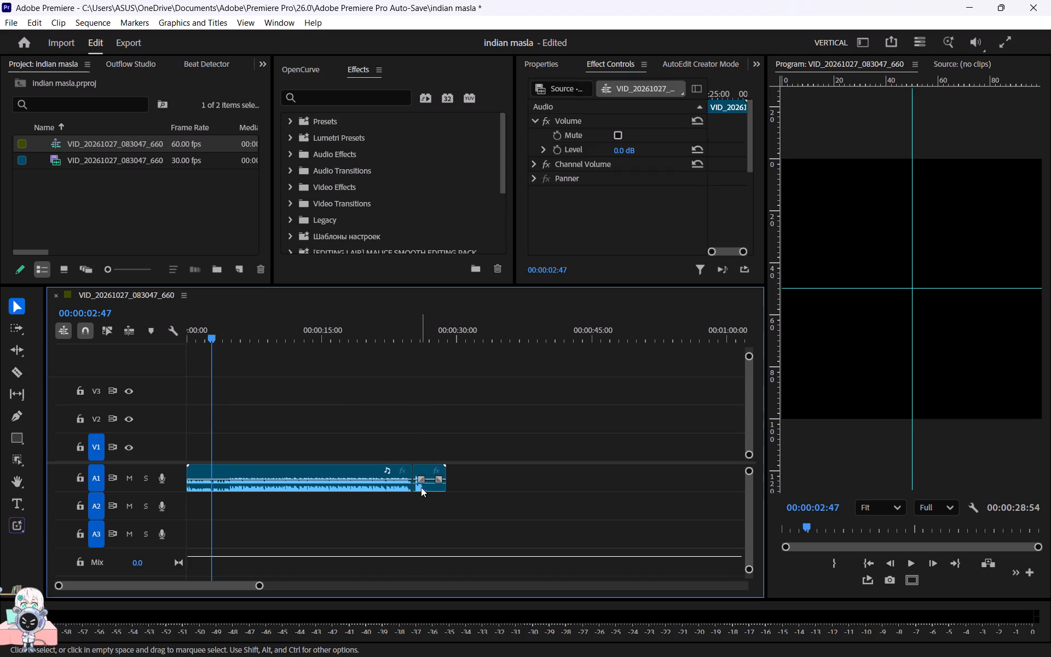
key(Delete)
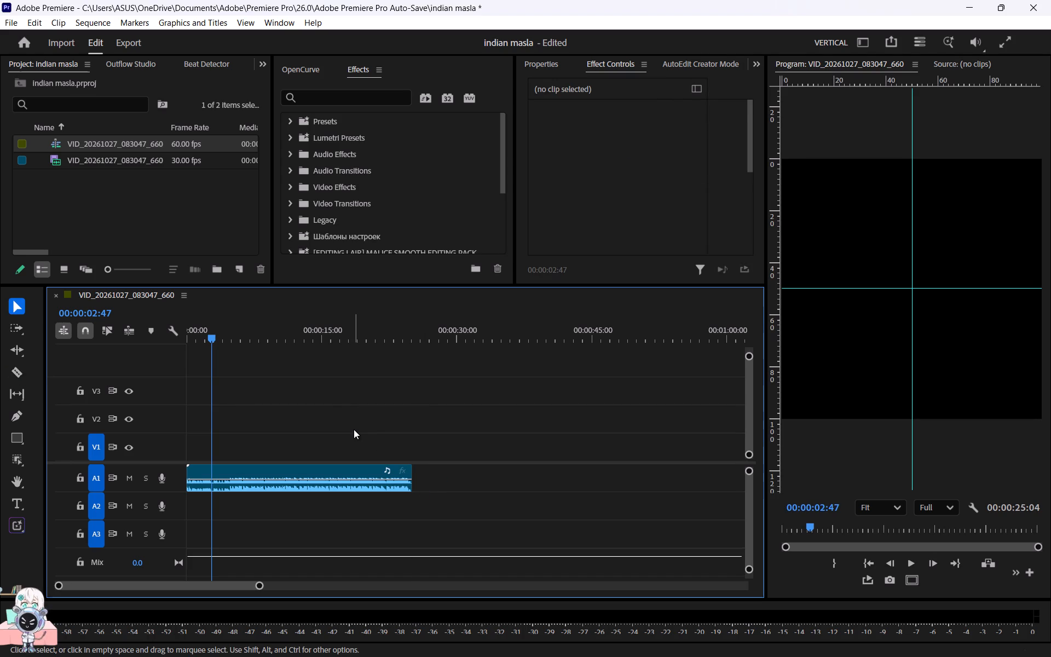
Expand the A1 waveform and add sequence markers during playback from the start, at about 2.9 s and 5.5 s.
click(171, 471)
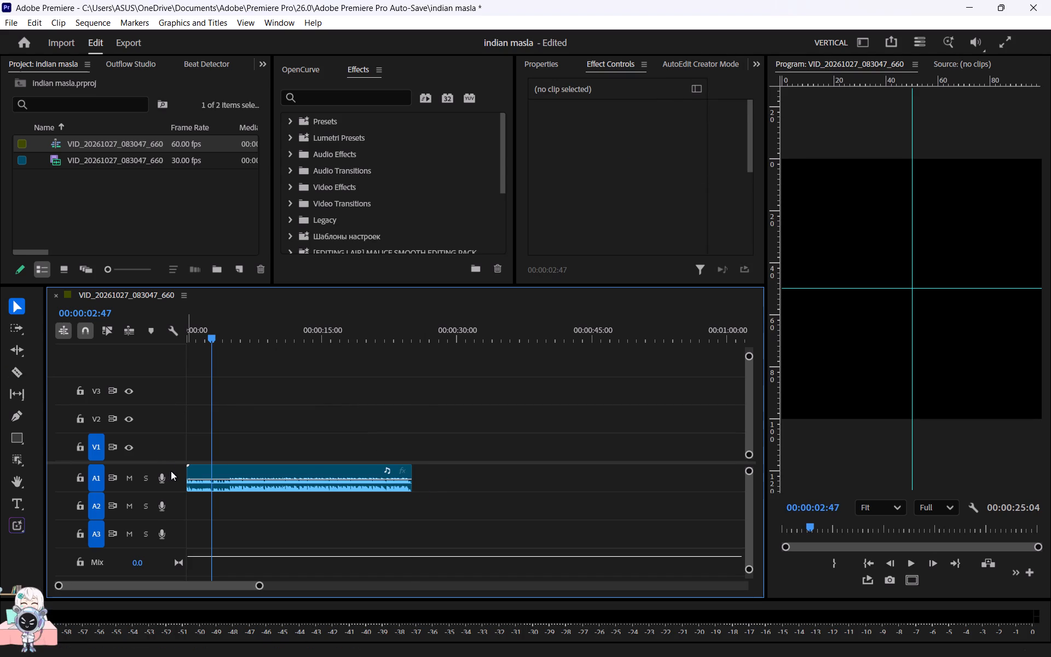
click(171, 471)
drag(219, 333, 148, 325)
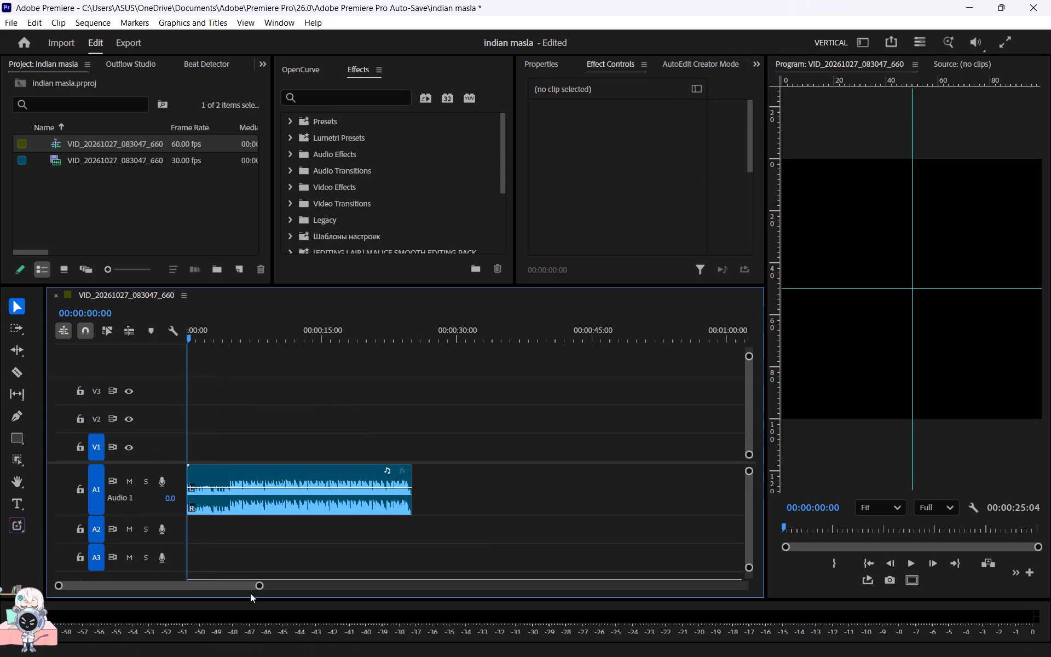
drag(261, 587, 183, 578)
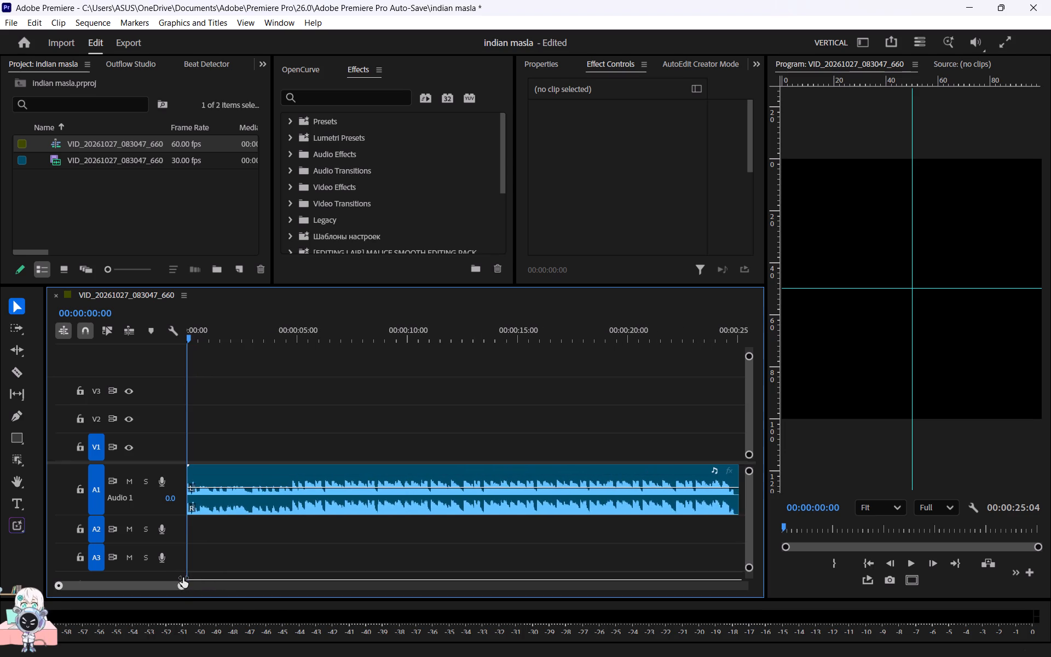
drag(183, 578, 182, 578)
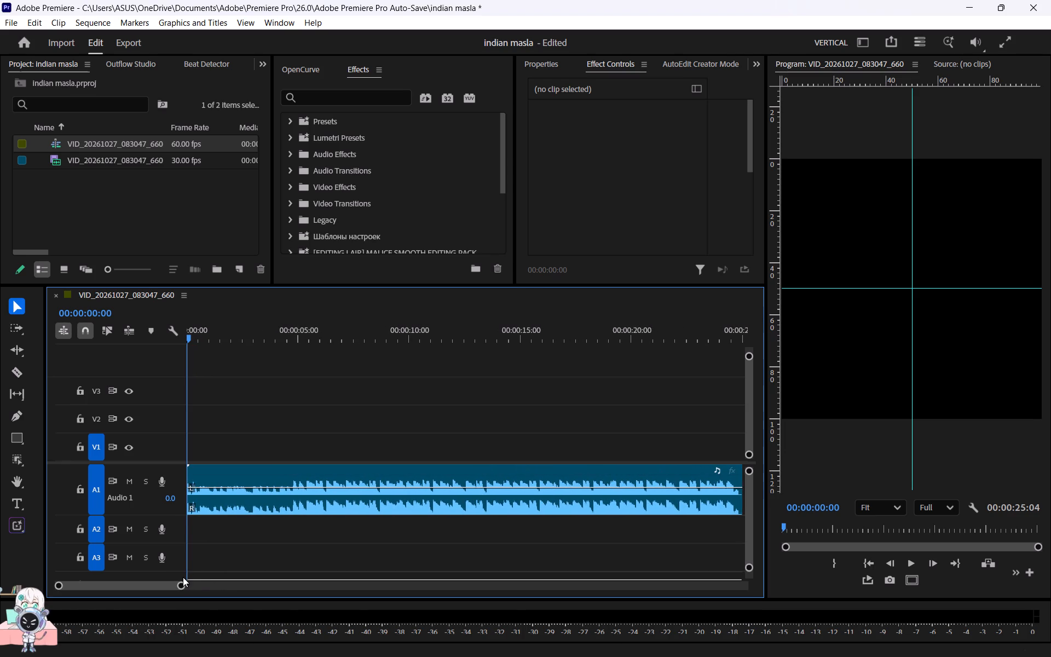
key(space)
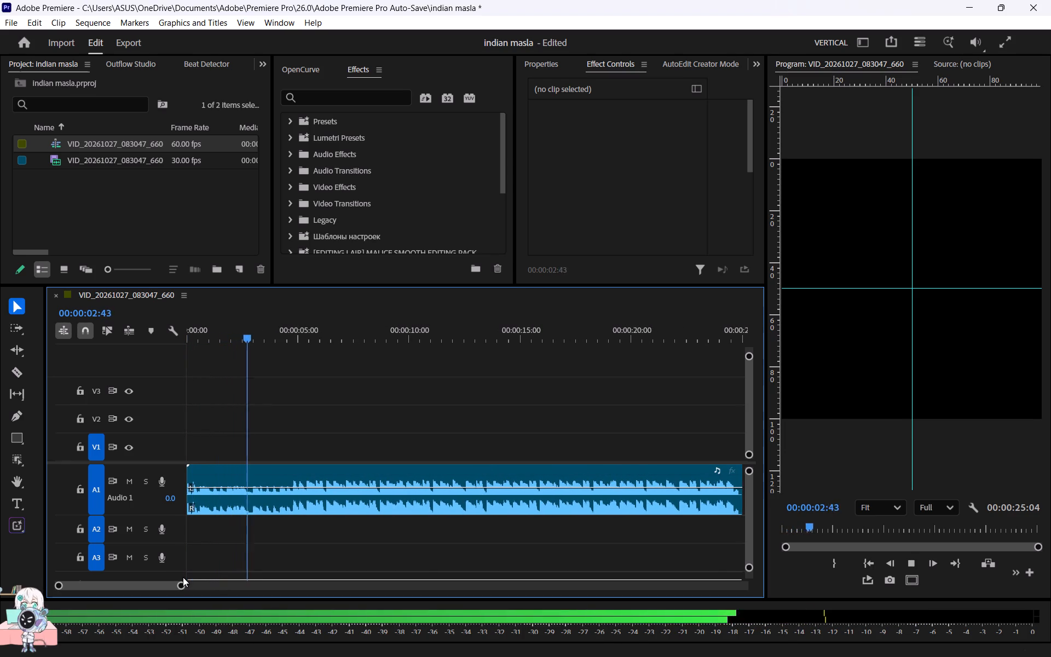
key(m)
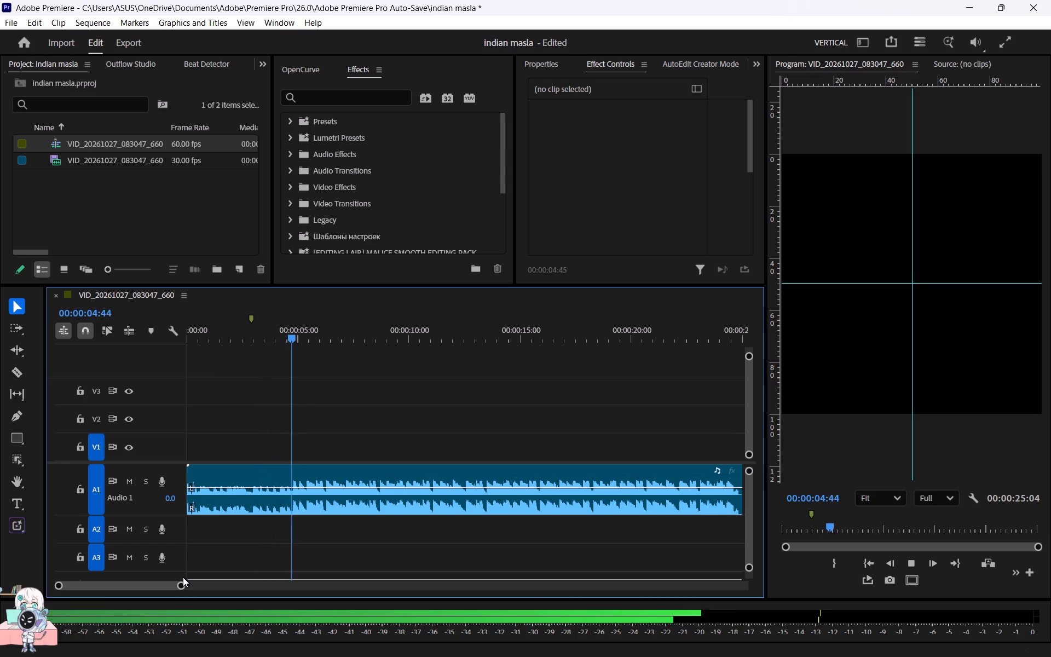
text(m)
key(space)
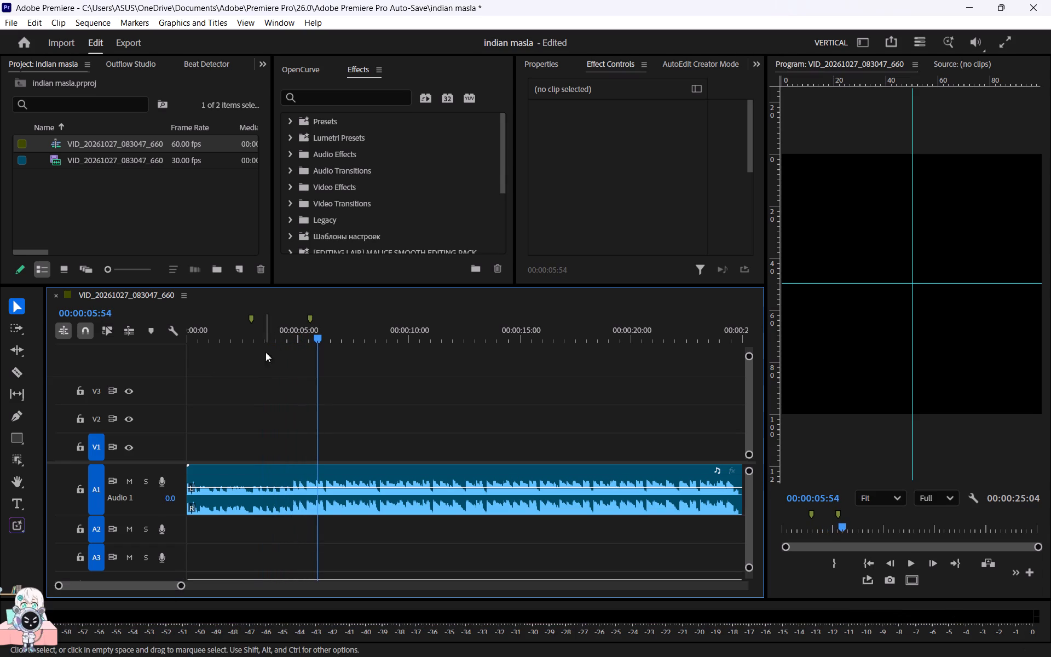
Move the second marker back to 00:00:04:46, where the beat kicks in, and add a marker at about 5.3 s.
drag(316, 343, 288, 343)
drag(314, 338, 289, 341)
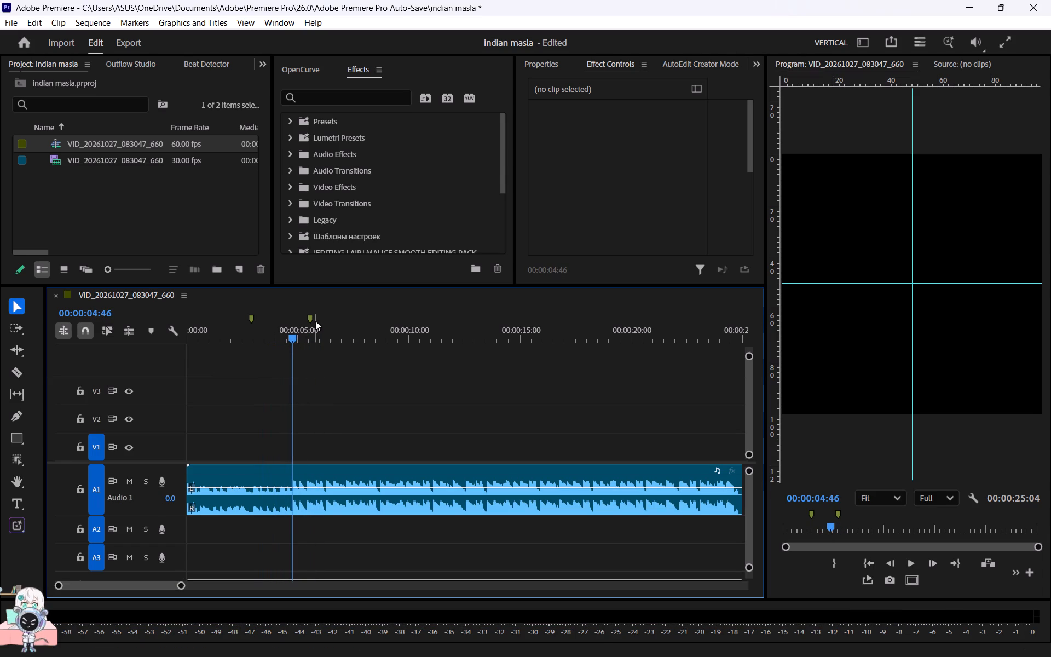
drag(310, 317, 296, 317)
drag(291, 336, 307, 338)
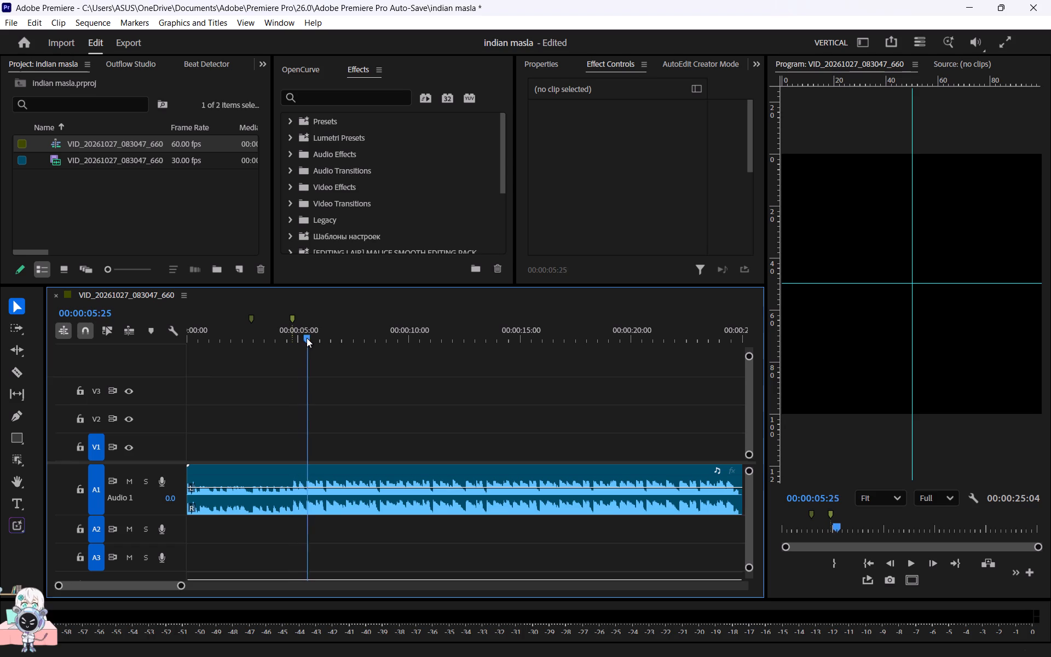
drag(307, 338, 305, 338)
key(m)
Play on and add beat markers at about 7.8, 10.3, 12.5, 15 and 17.5 s.
key(space)
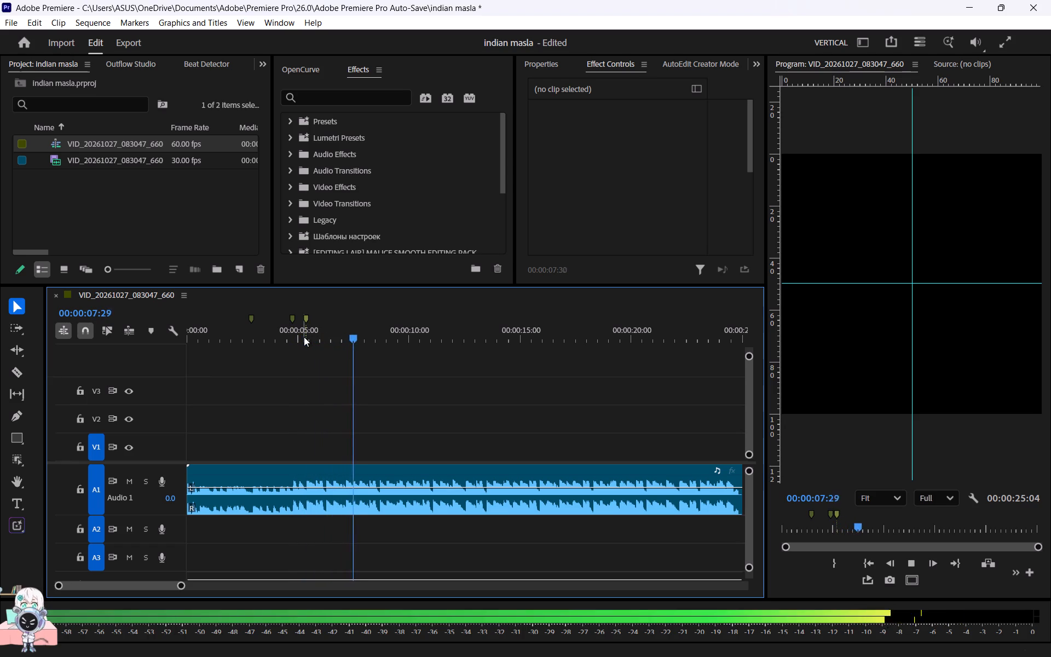
key(m)
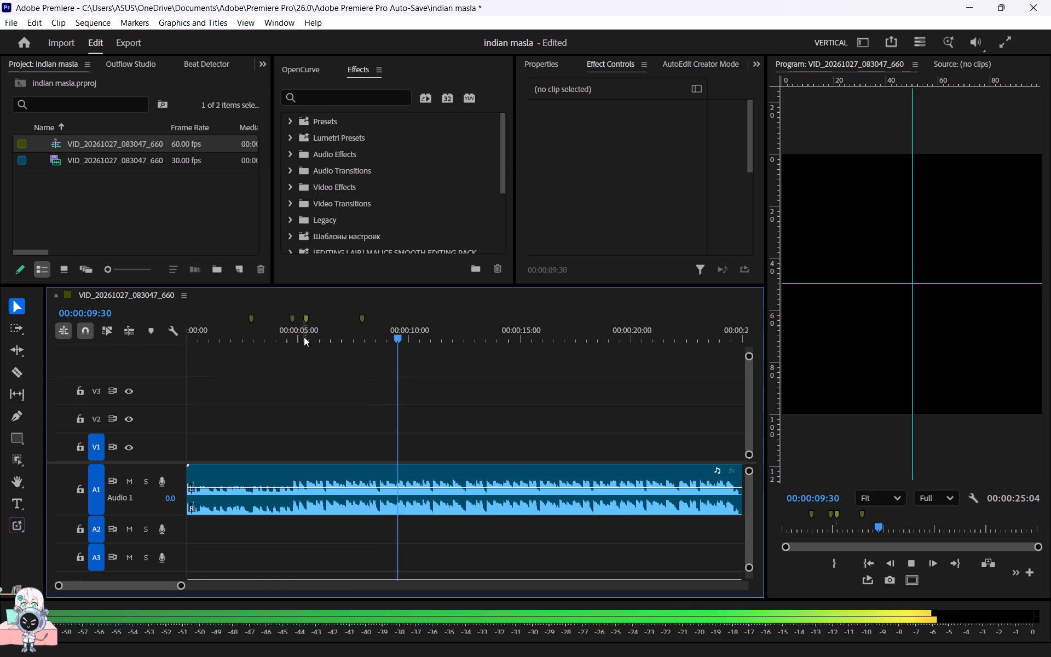
key(m)
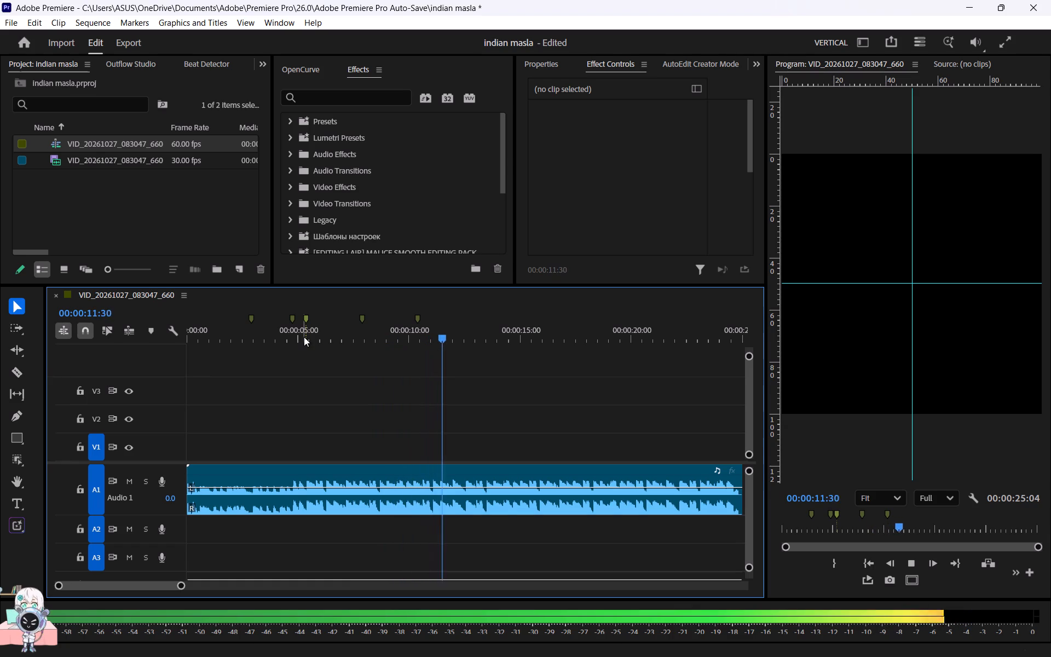
key(m)
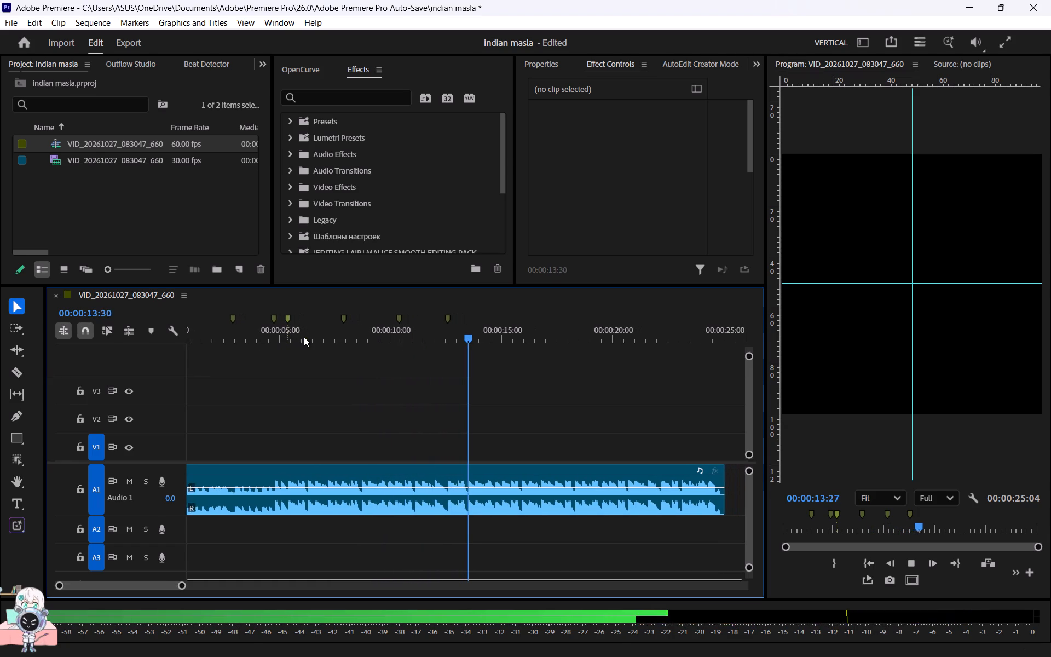
key(m)
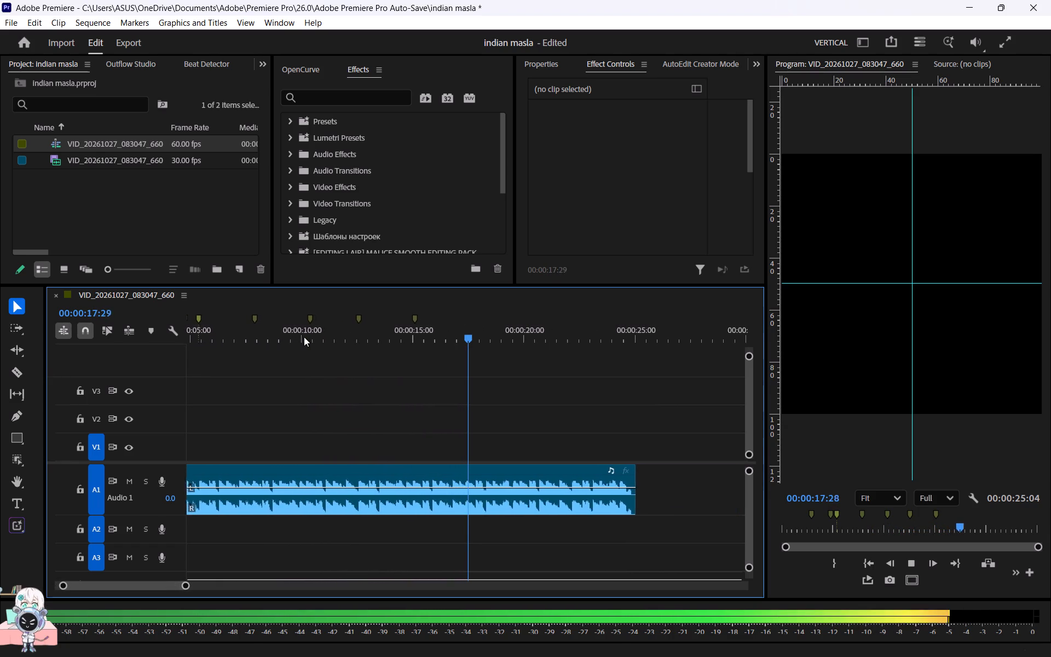
key(m)
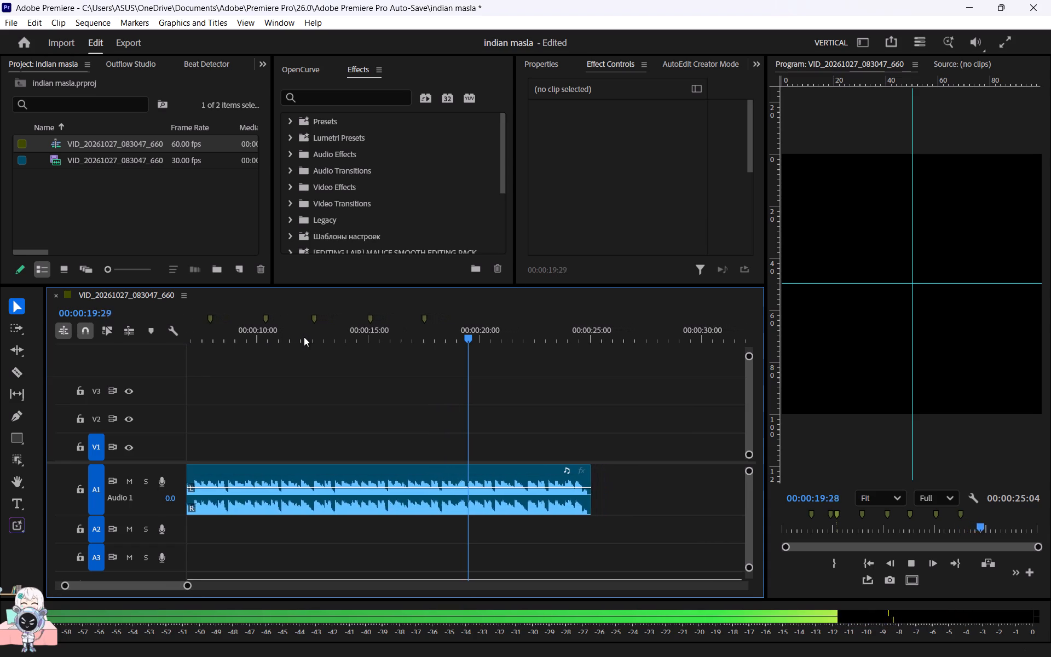
key(space)
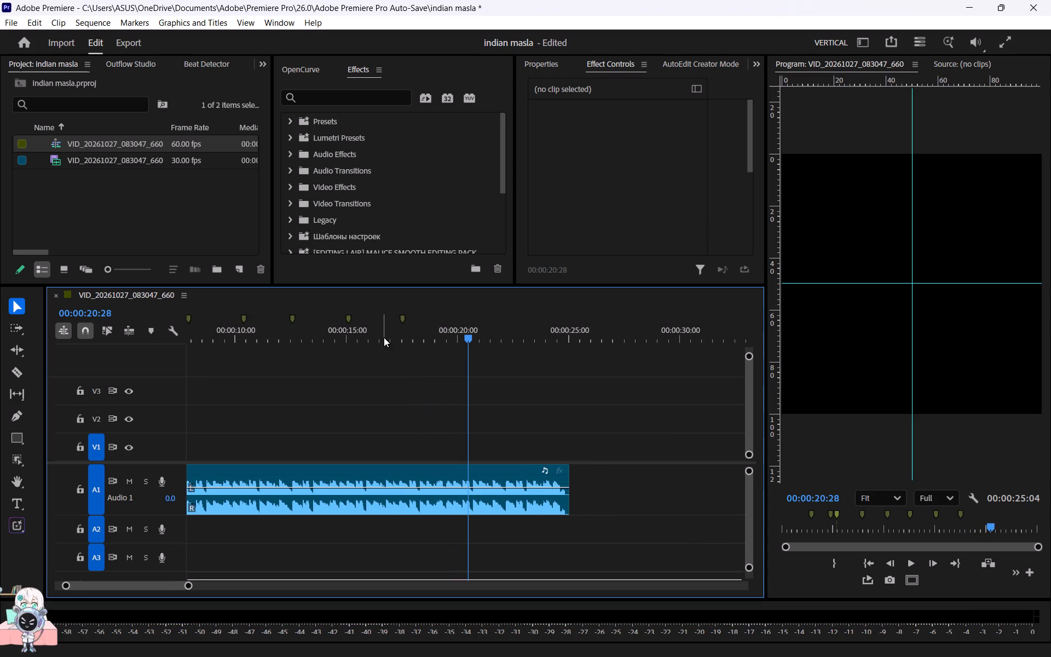
Replay from about 16.7 s, add the remaining beat markers at about 19.8 and 22.2 s, and return the playhead to the start.
click(384, 337)
key(space)
key(m)
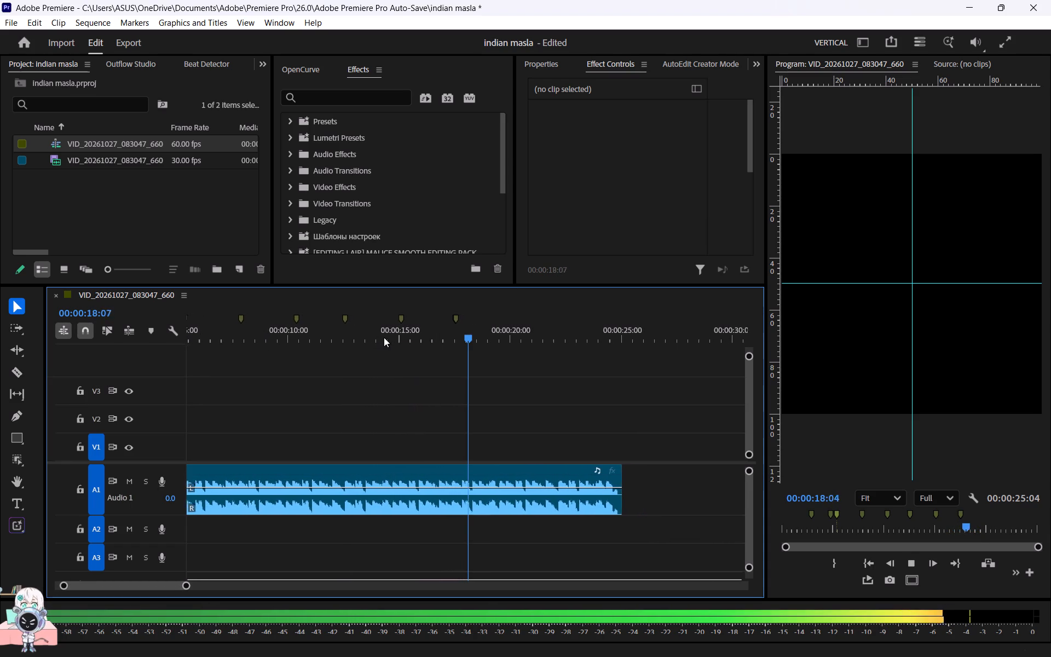
key(m)
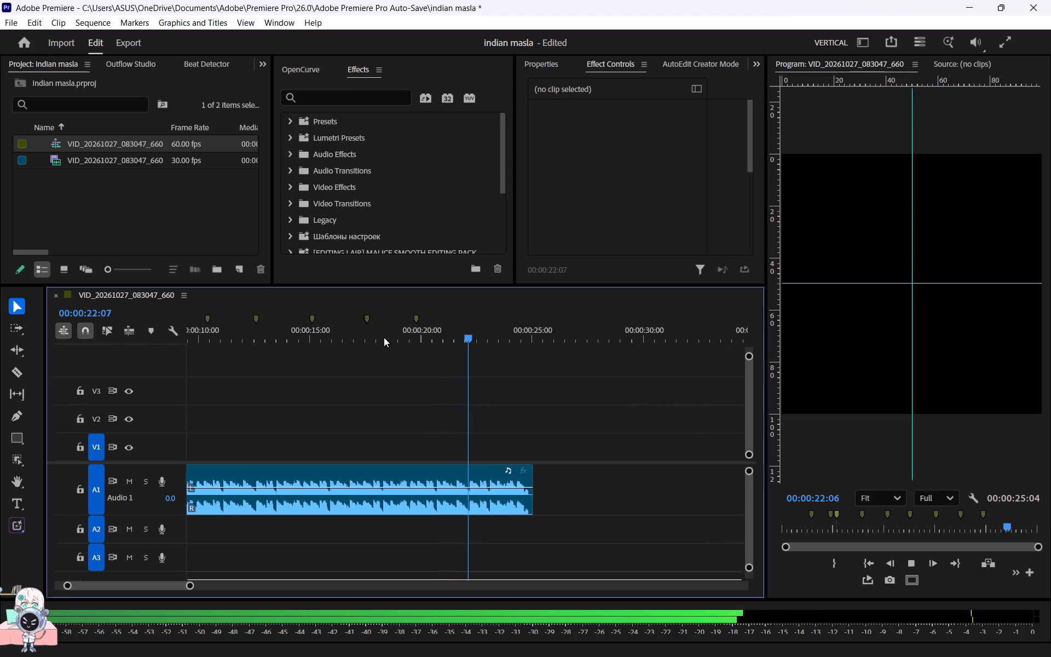
key(m)
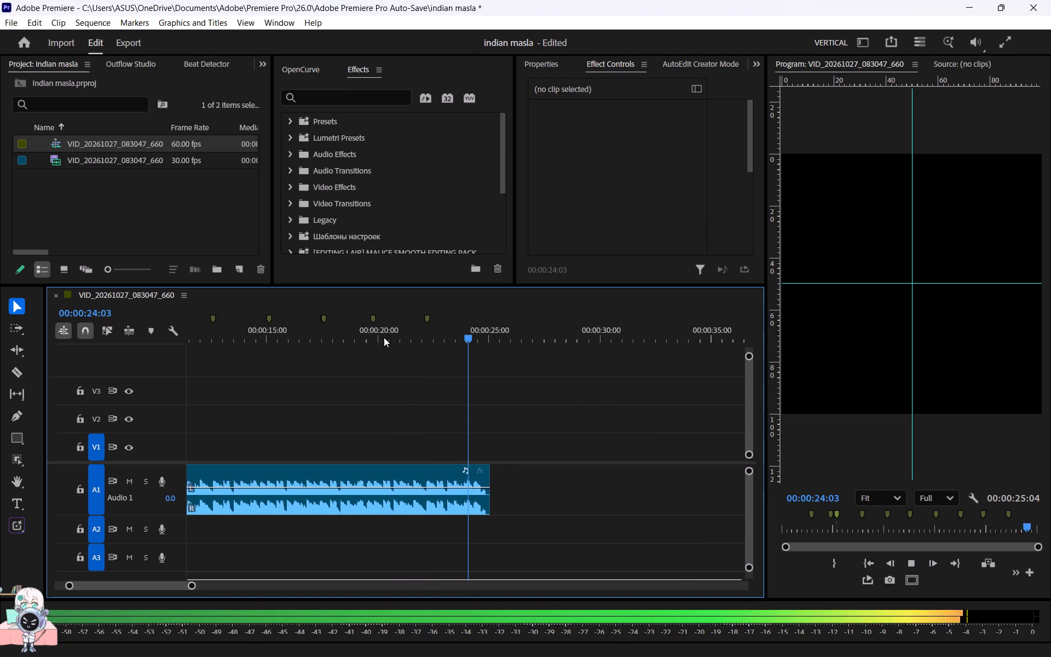
key(space)
drag(480, 330, 440, 332)
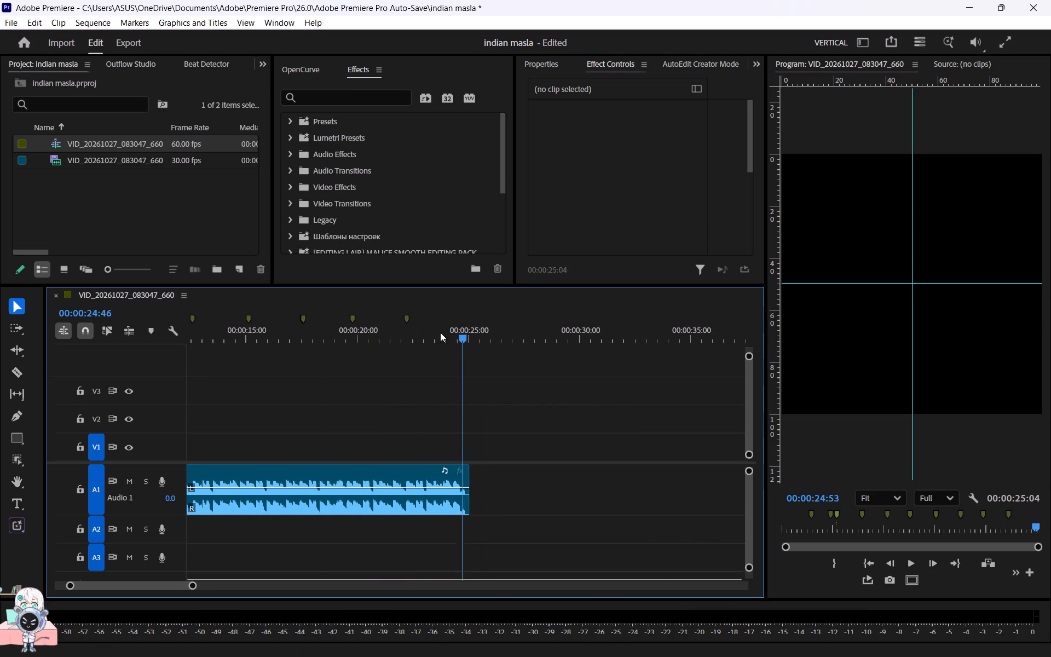
drag(440, 332, 0, 342)
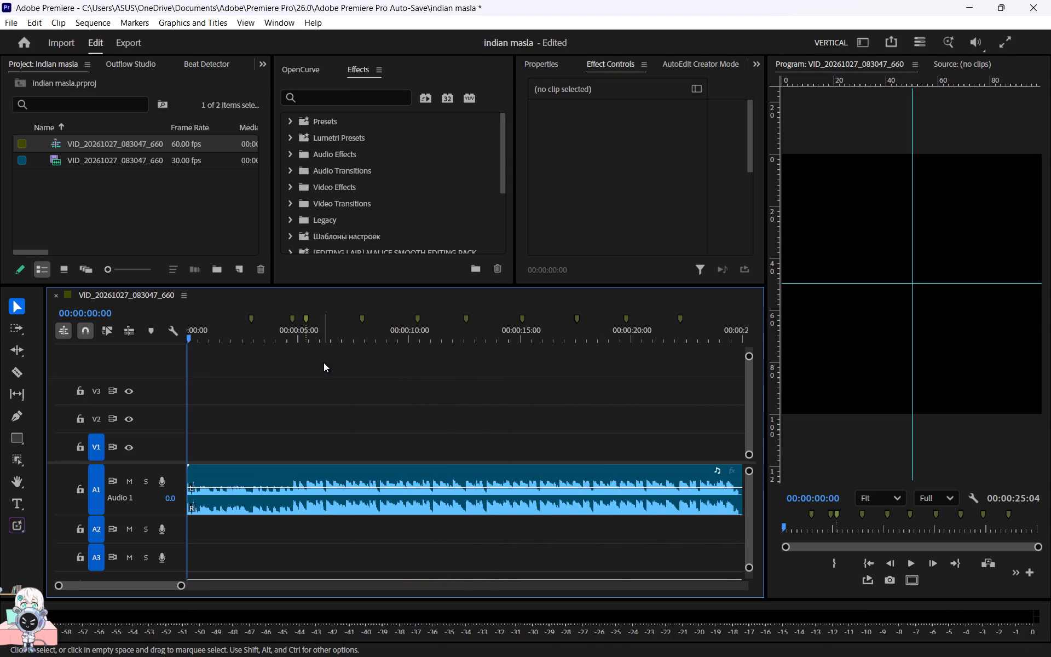
click(324, 362)
click(317, 380)
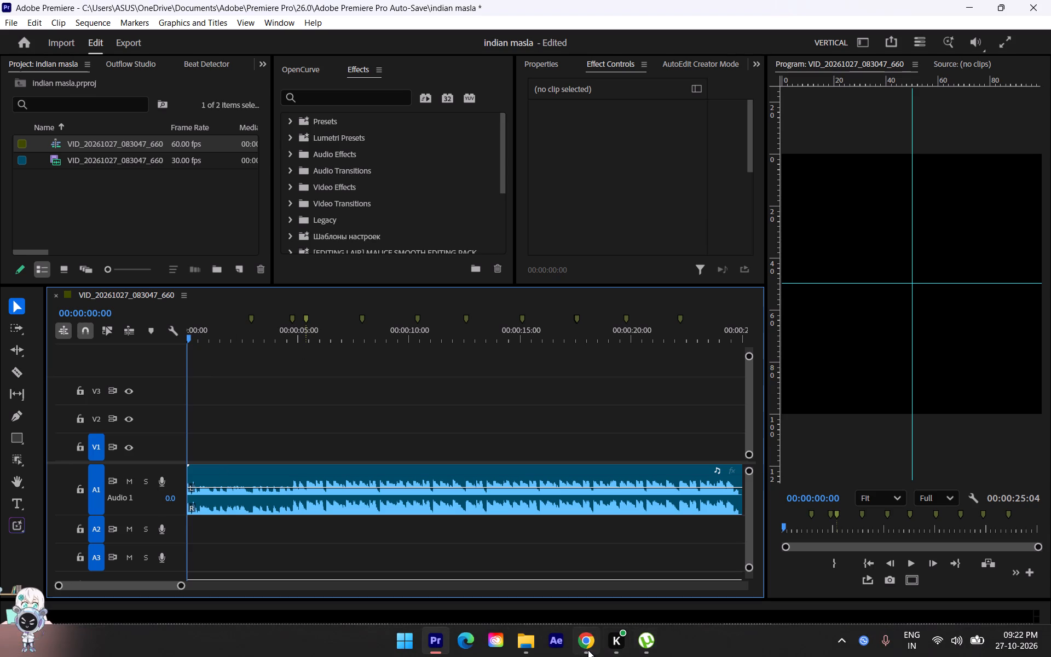
Switch to File Explorer and open the "indian masala" folder inside "work file" on drive F.
click(525, 646)
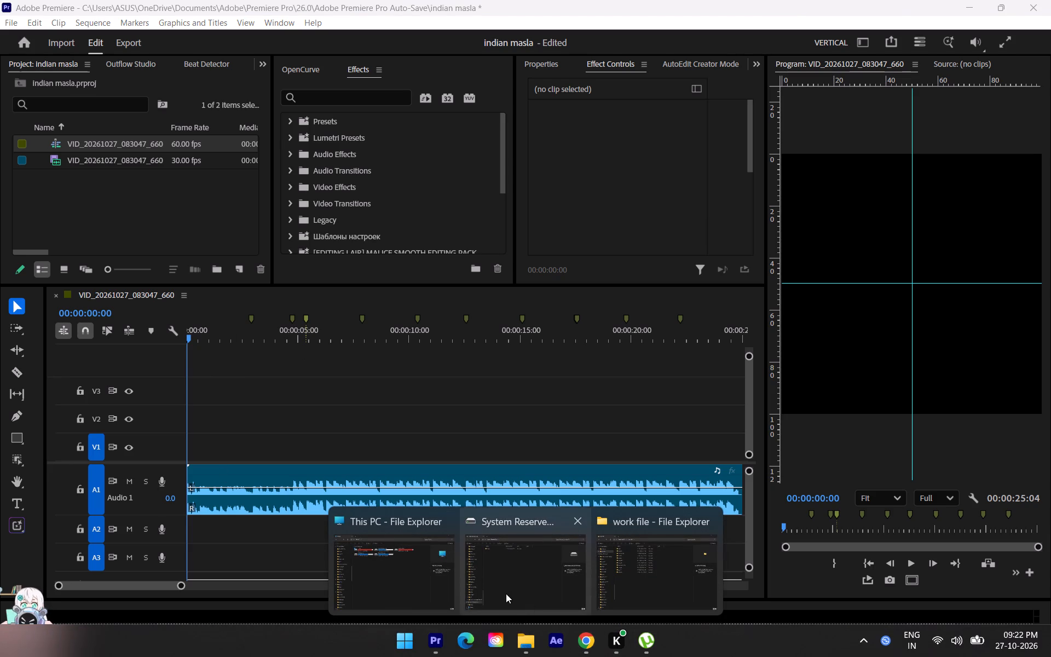
click(426, 572)
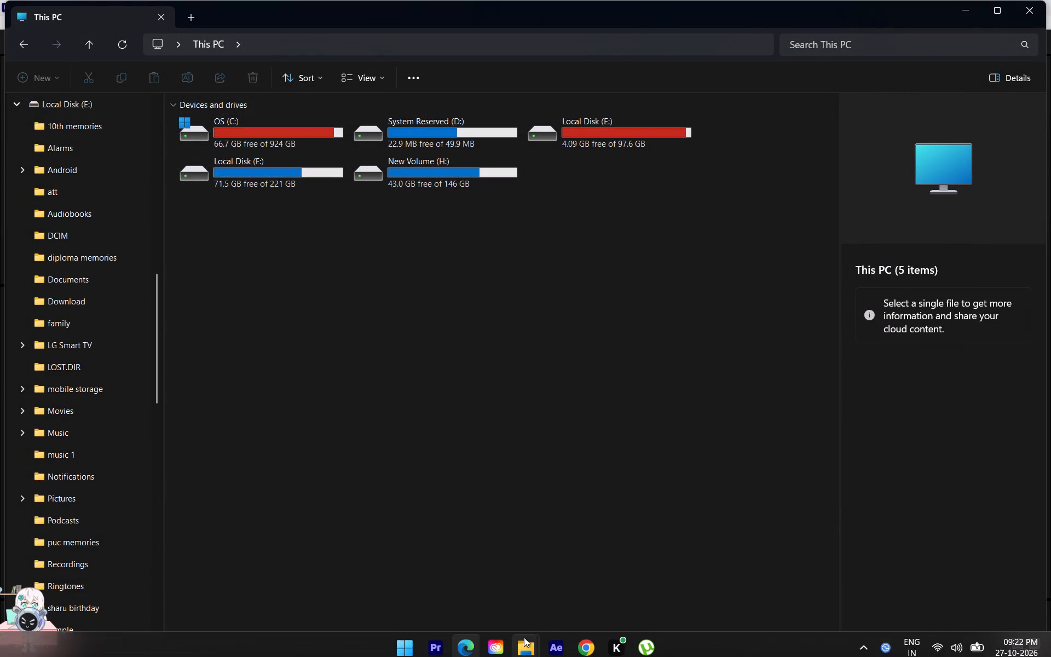
click(521, 631)
click(684, 570)
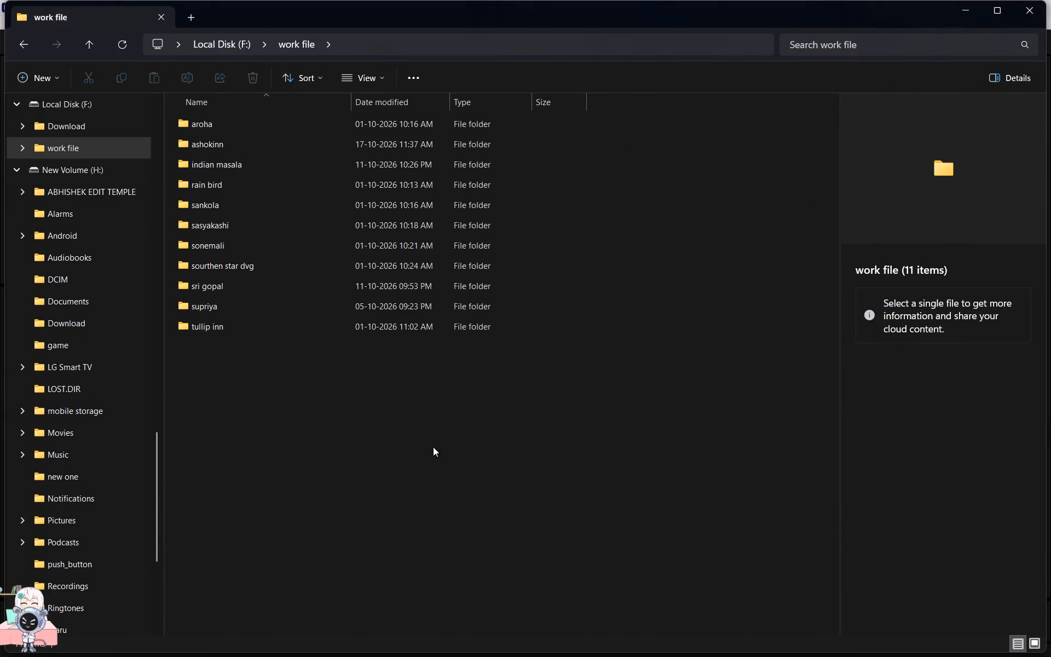
double_click(268, 165)
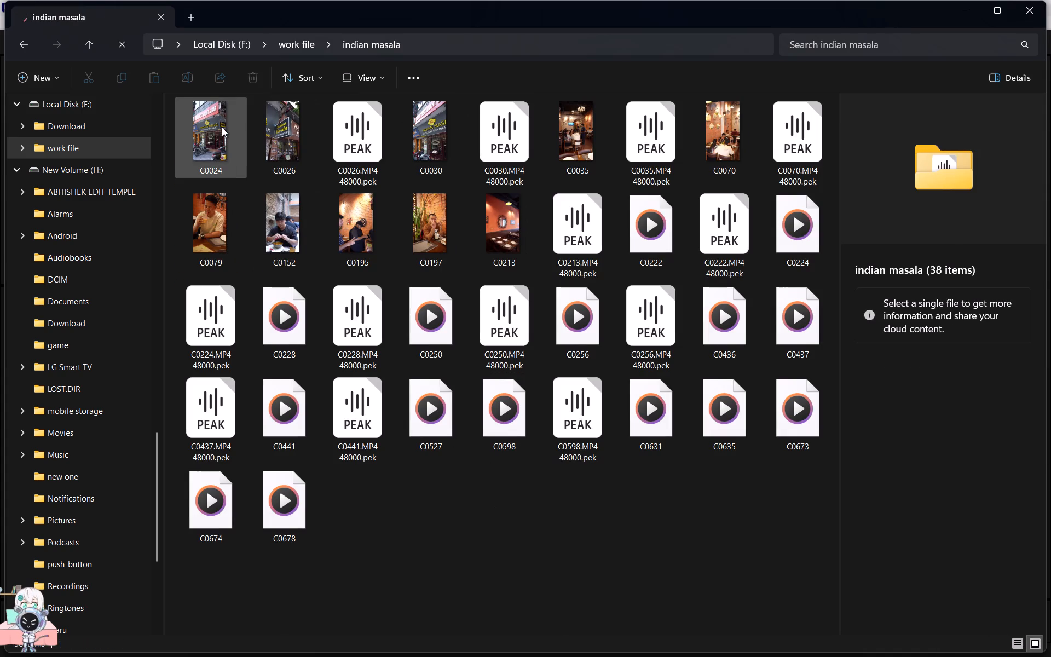
Preview the exterior clips C0024, C0026 and C0030 one after another in the footage folder.
click(221, 127)
key(space)
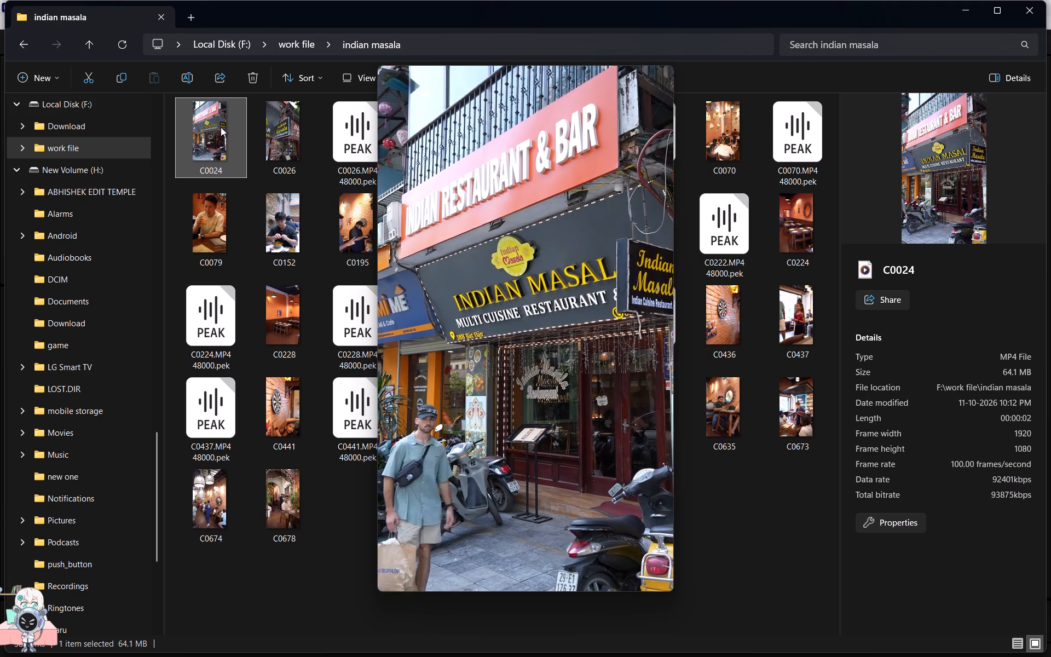
click(278, 129)
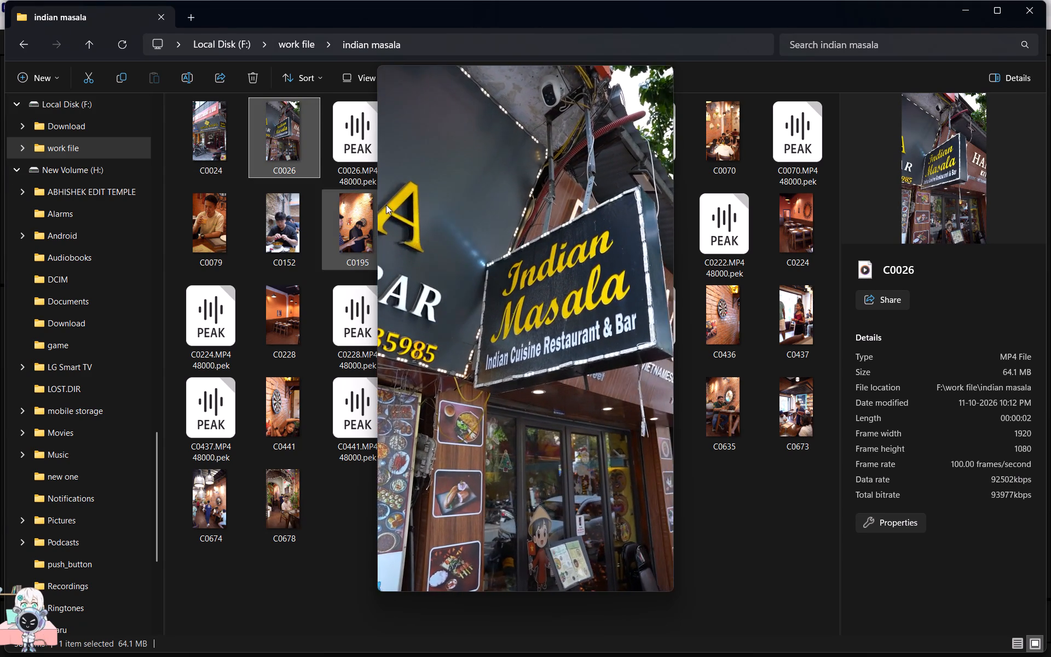
key(space)
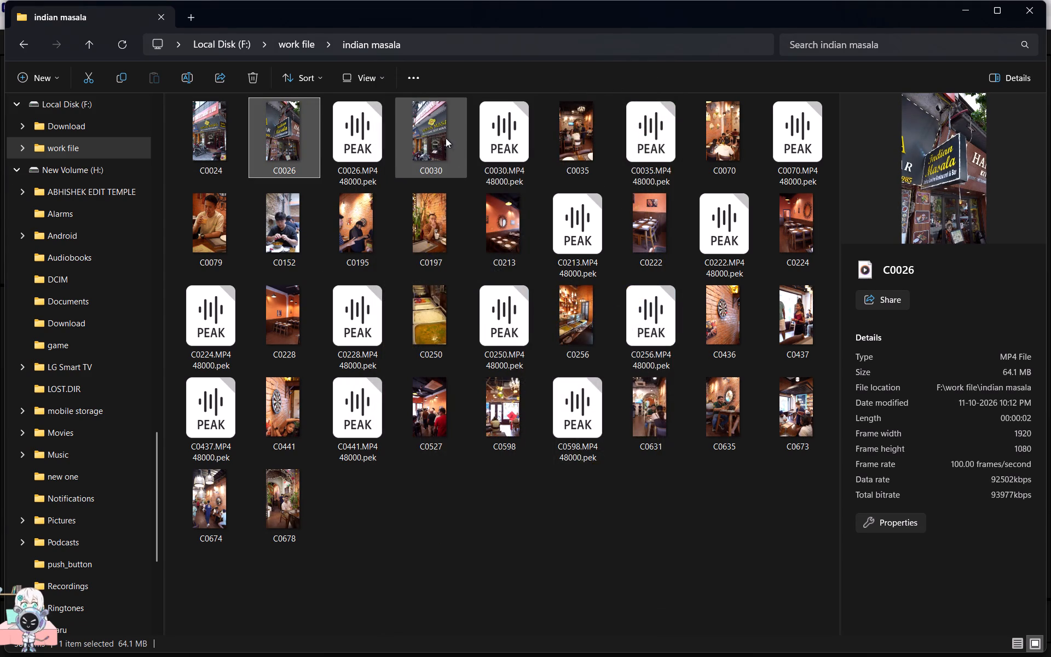
click(446, 138)
key(space)
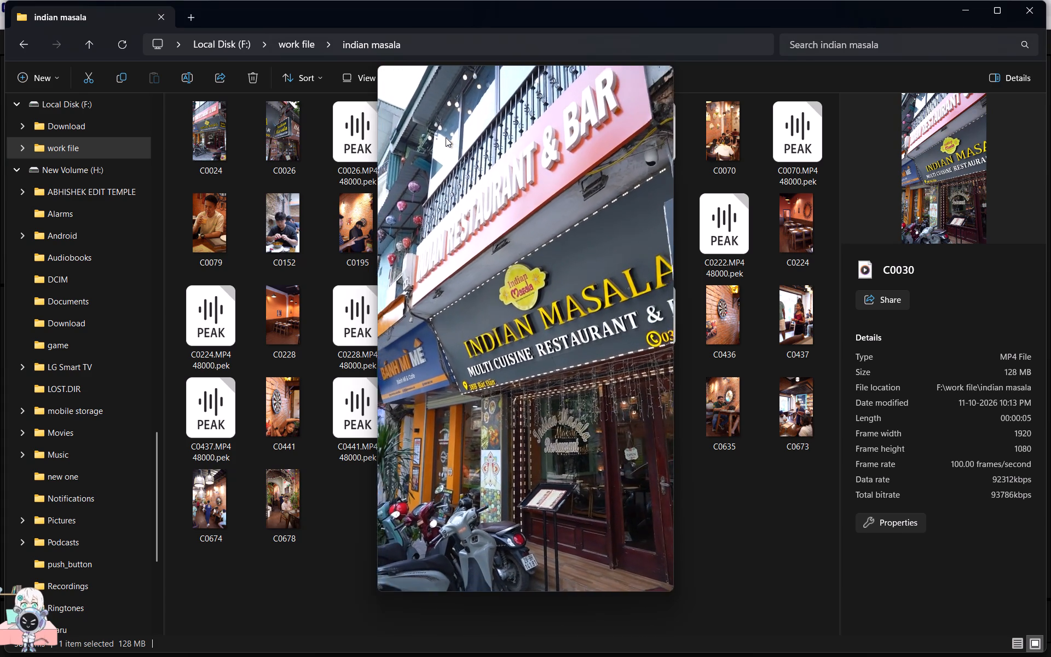
key(space)
Bring clip C0030 from the footage folder into the Premiere timeline, placing it on V2 at the sequence start.
drag(438, 135, 498, 217)
key(alt+Tab)
key(alt+Tab)
key(alt+Tab)
key(alt+Tab)
key(alt+Tab)
key(alt+Tab)
key(alt+Tab)
key(alt+Tab)
key(alt+Tab)
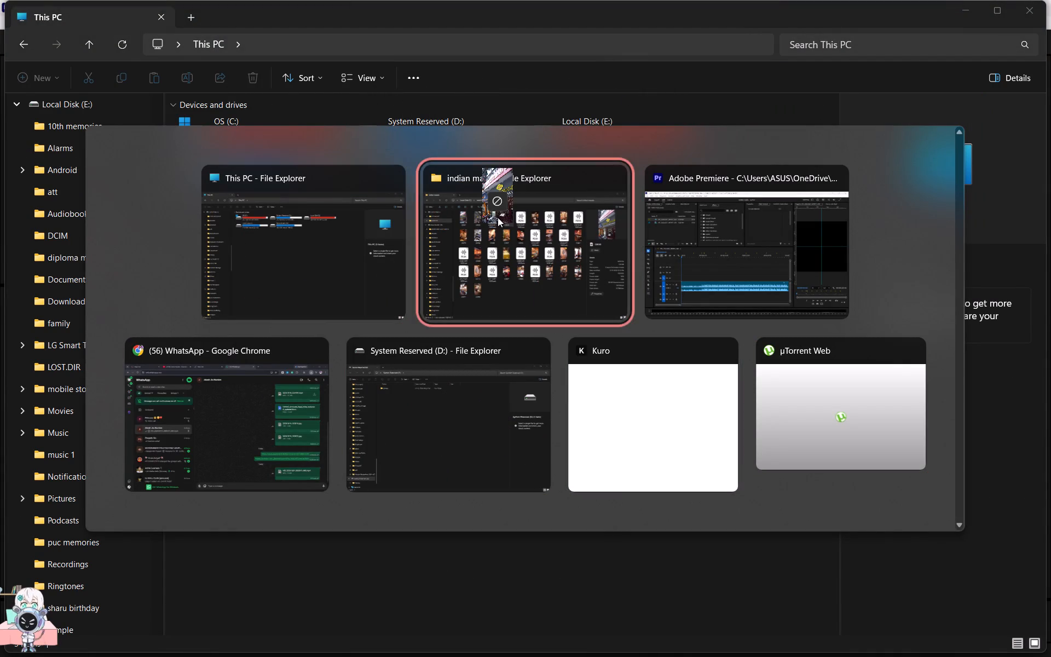
drag(498, 217, 223, 441)
key(alt+Tab)
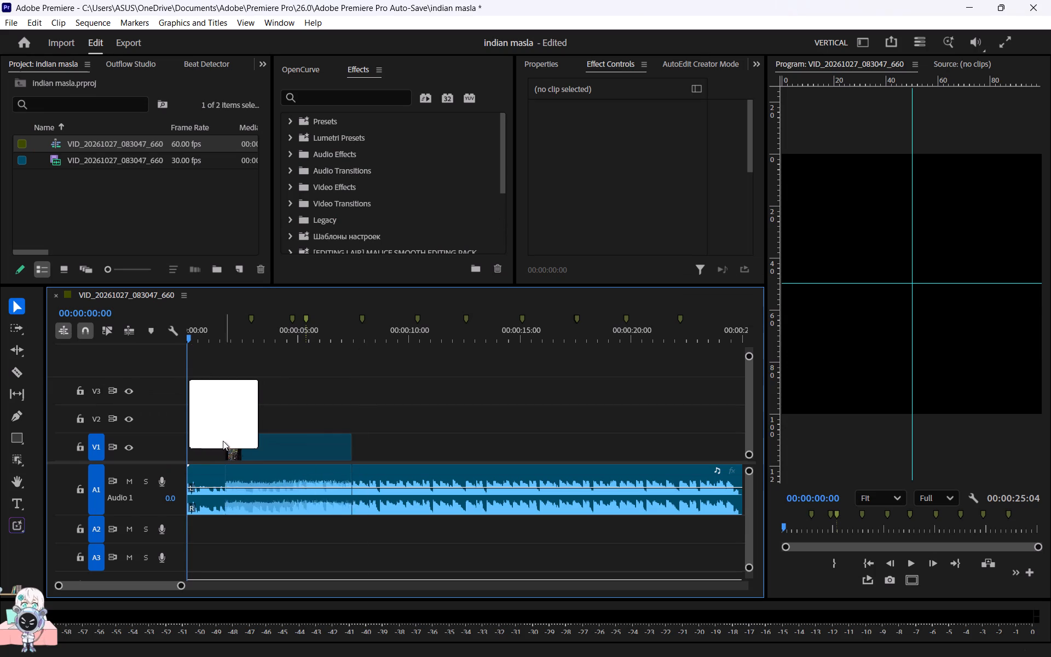
drag(223, 441, 172, 418)
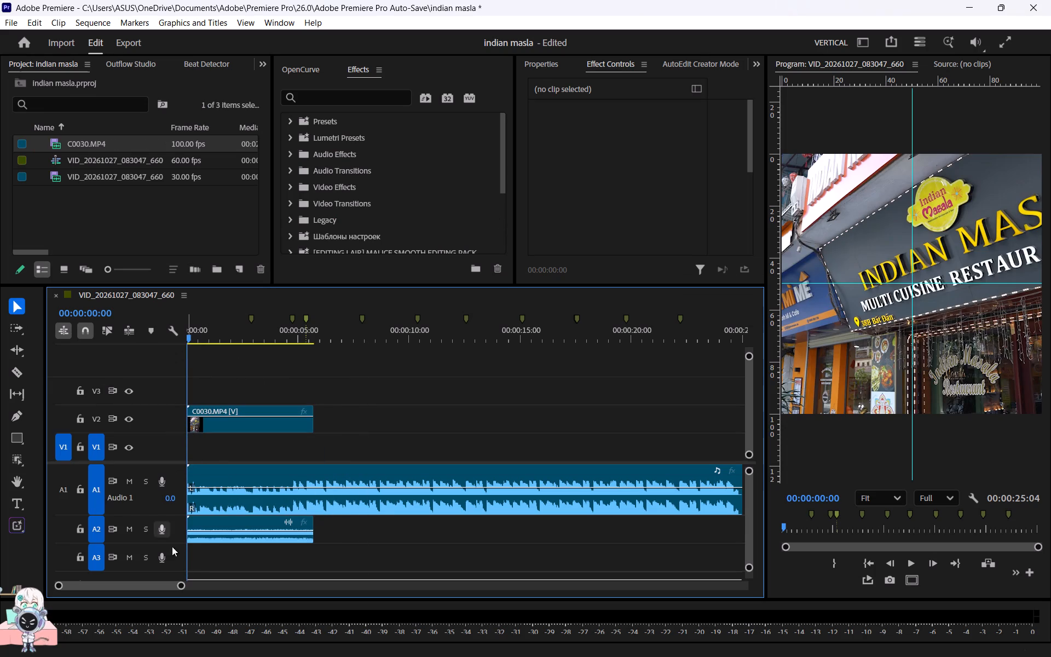
Delete the C0030 clip's audio from A2, keeping its video on V2.
click(206, 546)
click(207, 540)
key(Delete)
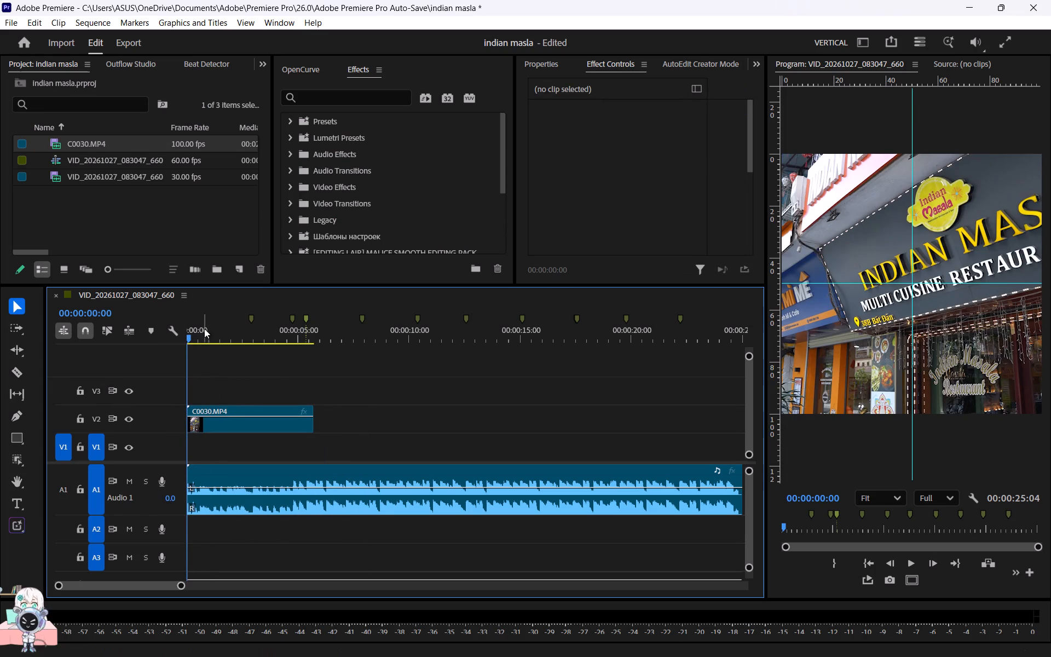
Change the sequence's vertical frame size to 1920 for a 1080 x 1920 (9:16) format.
drag(204, 328, 231, 338)
click(90, 25)
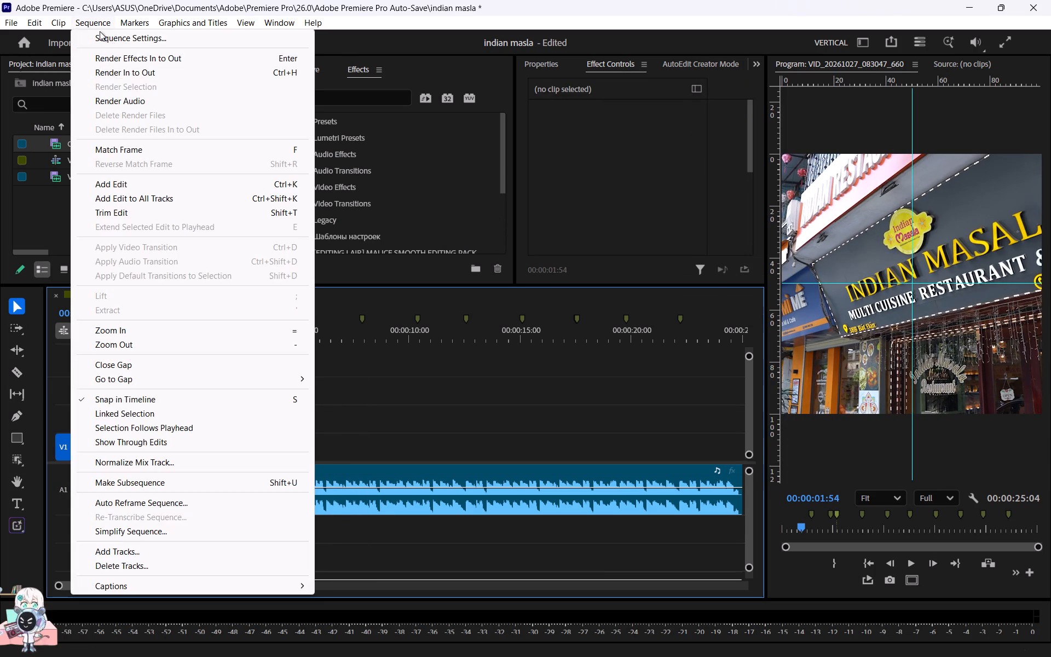
click(109, 37)
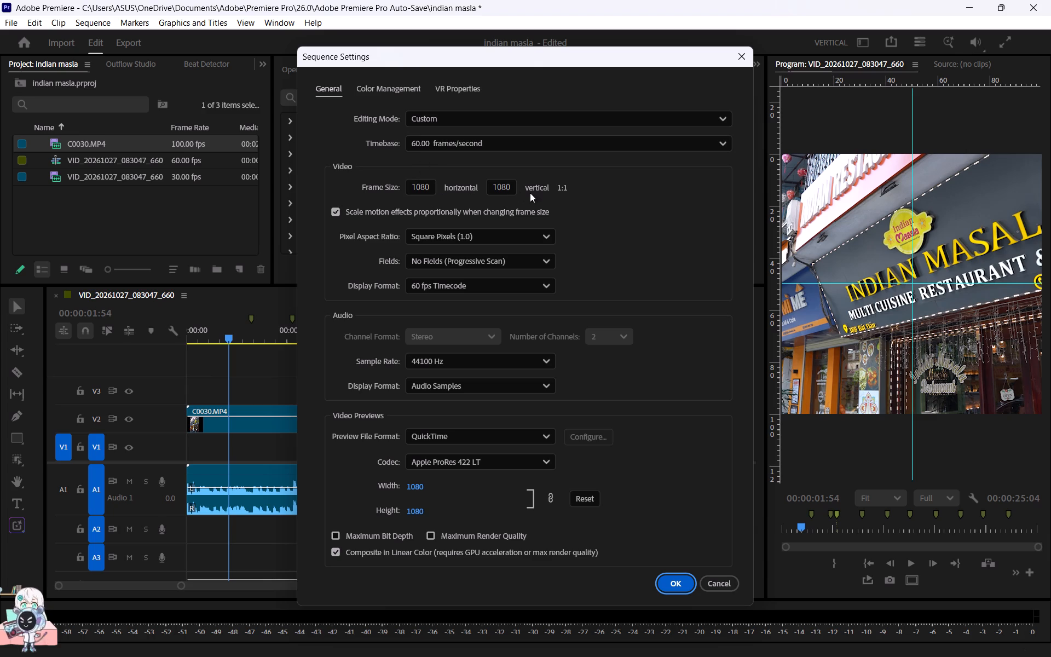
double_click(510, 188)
text(1920)
click(682, 588)
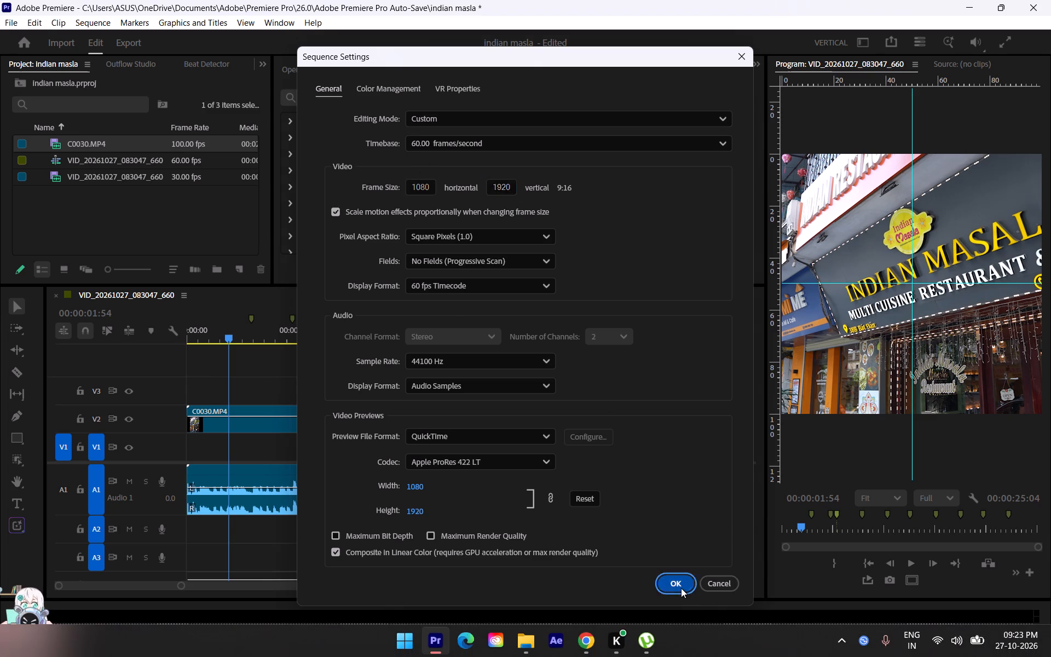
click(615, 388)
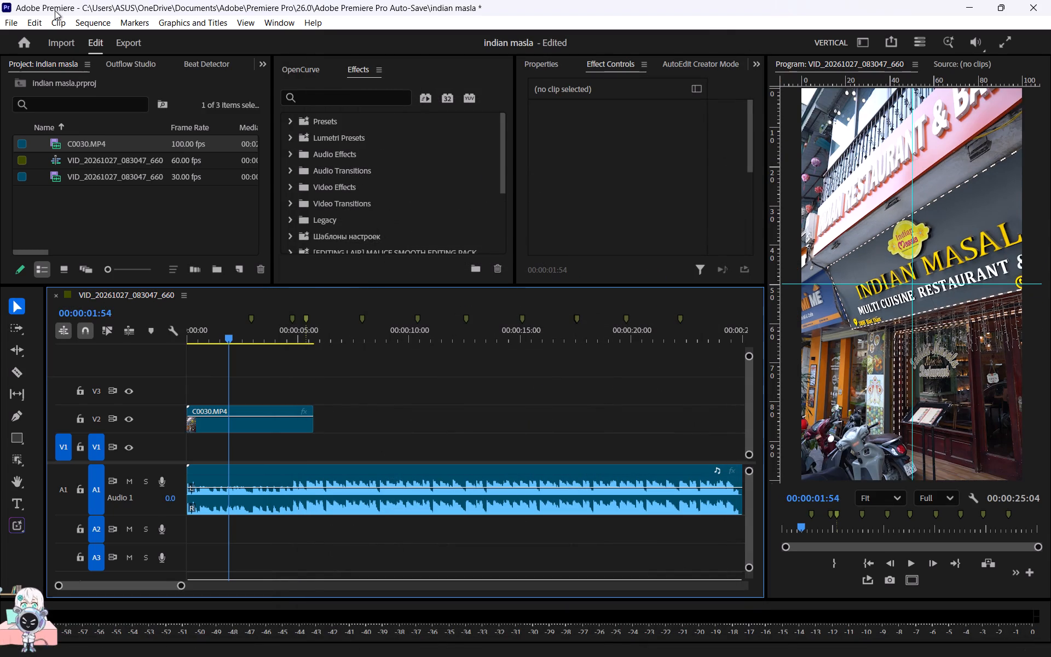
Reopen the sequence settings and check the timebase options, keeping 60.00 frames/second.
click(95, 20)
click(137, 40)
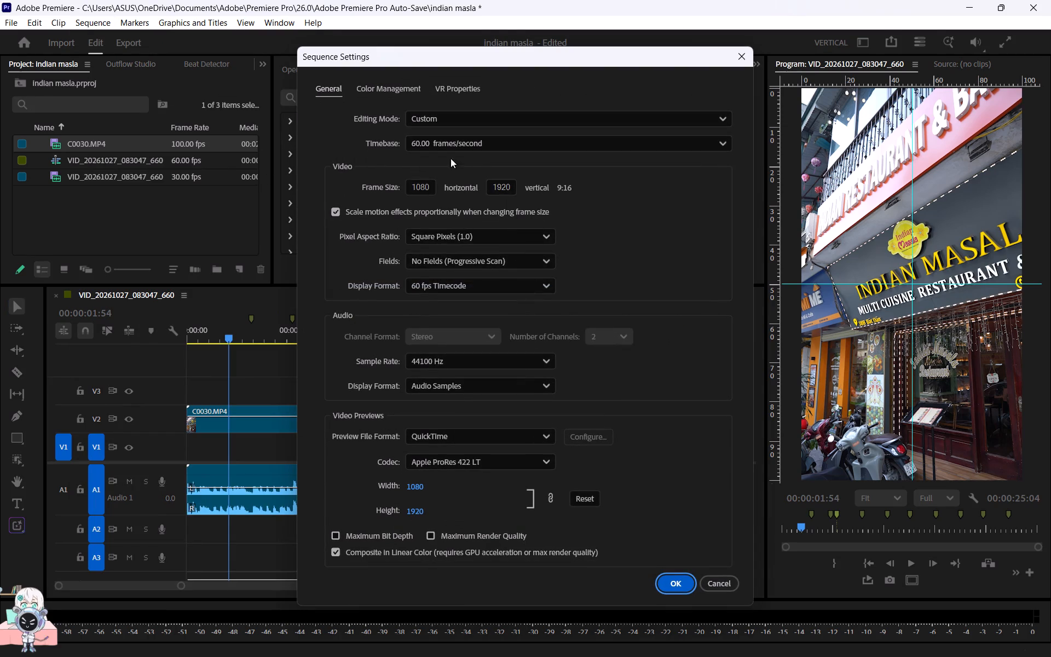
click(447, 148)
click(451, 345)
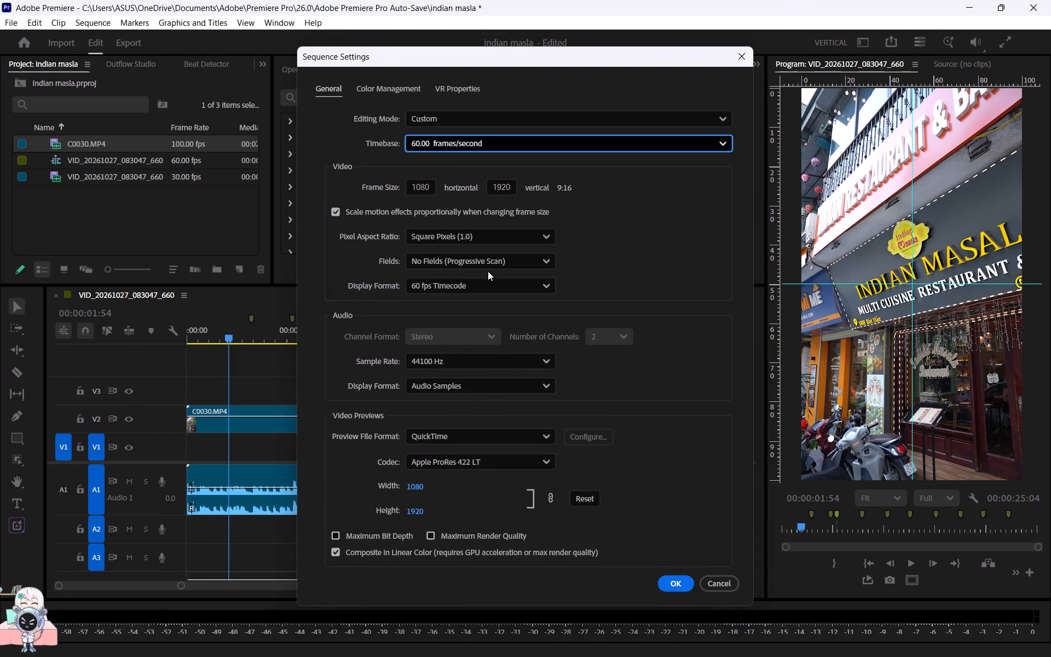
click(486, 274)
click(668, 578)
click(423, 400)
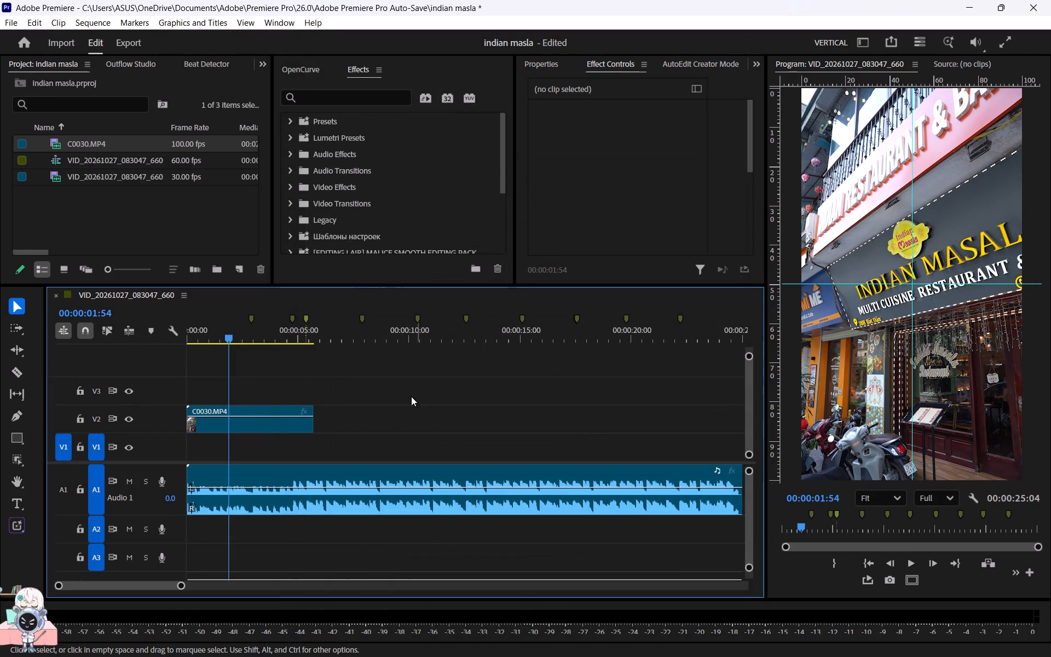
Cut C0030 on V2 at about 1.1 s, delete the opening piece and move the remainder to the sequence start.
drag(236, 327, 132, 341)
click(206, 339)
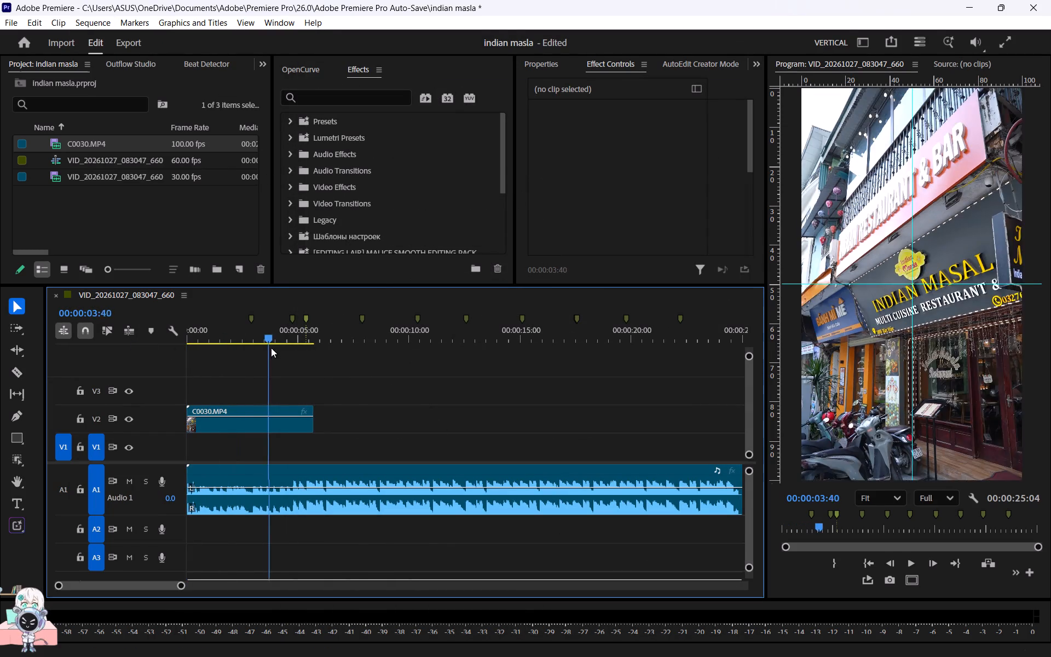
key(c)
click(212, 417)
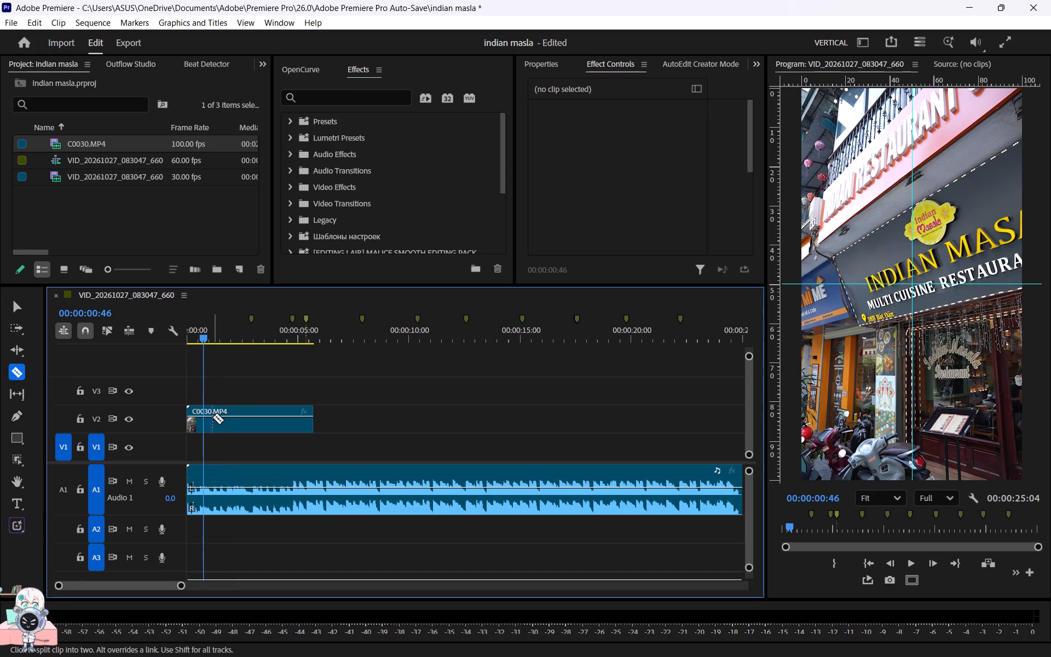
key(v)
click(199, 418)
key(Delete)
drag(246, 427, 189, 422)
Split C0030 at the first beat marker, 00:00:02:54, and delete the part after it.
click(252, 317)
key(c)
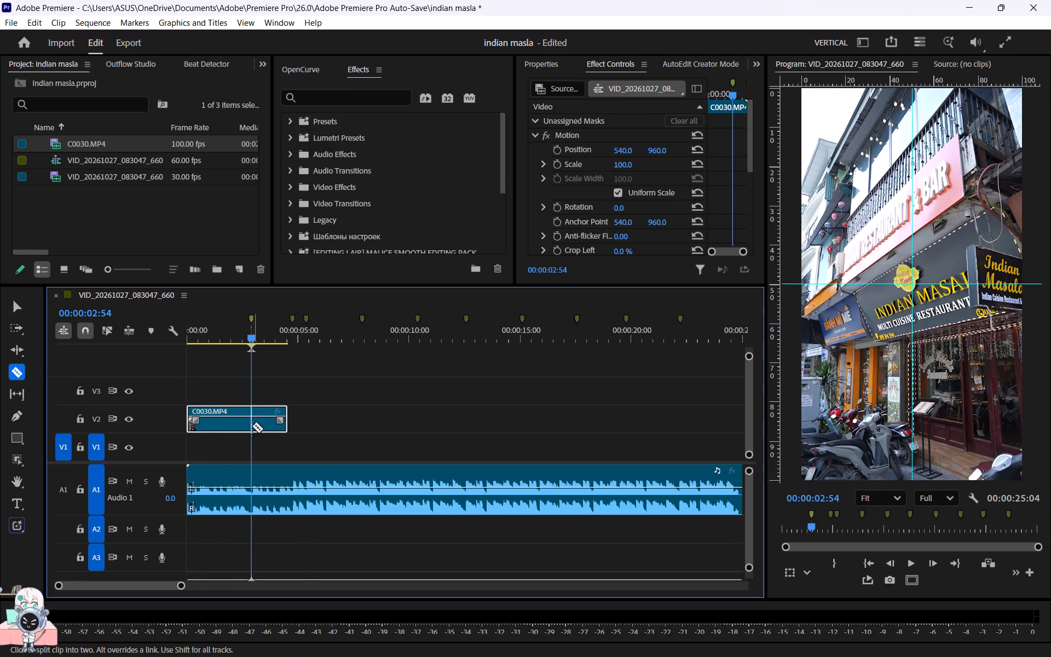
click(251, 423)
key(v)
click(268, 428)
key(Delete)
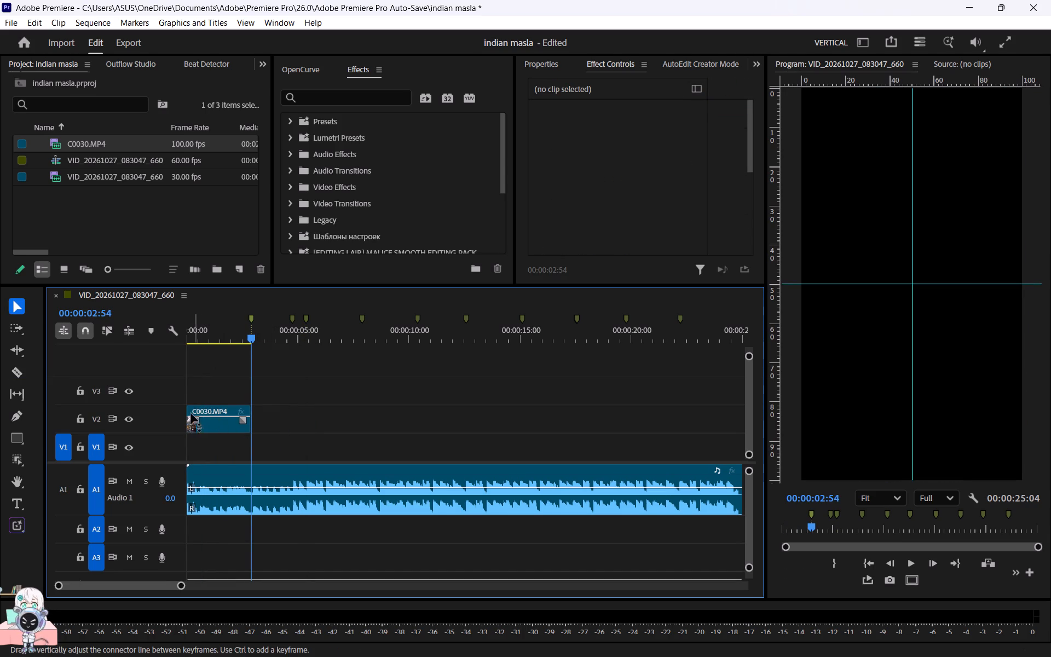
Move the trimmed C0030 clip down to V1 and expand the Video 1 track height.
drag(227, 428, 229, 452)
double_click(174, 442)
Play the opening C0030 clip from the sequence start to check its pace against the music.
scroll(175, 442, up, 2)
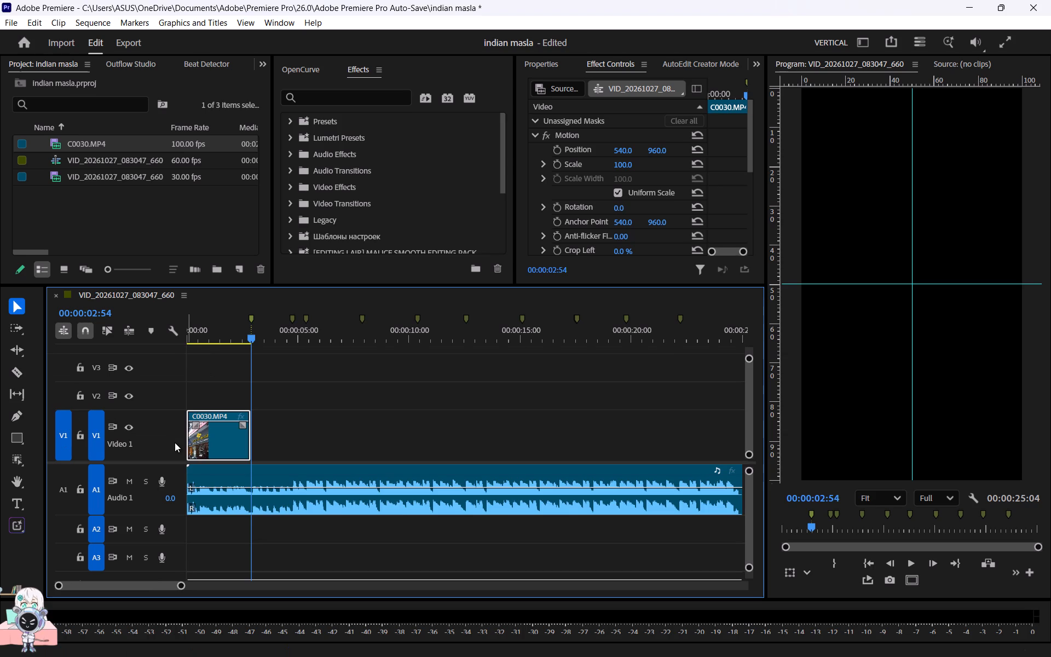
scroll(175, 442, up, 17)
drag(216, 320, 168, 322)
drag(207, 330, 142, 330)
key(space)
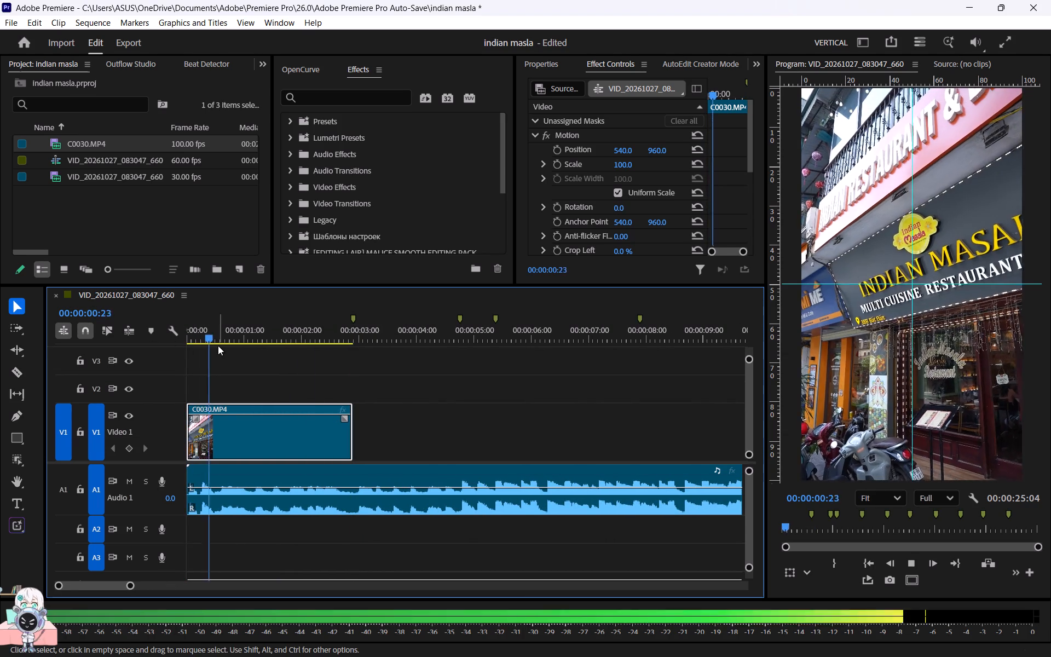
key(space)
drag(221, 333, 160, 324)
key(space)
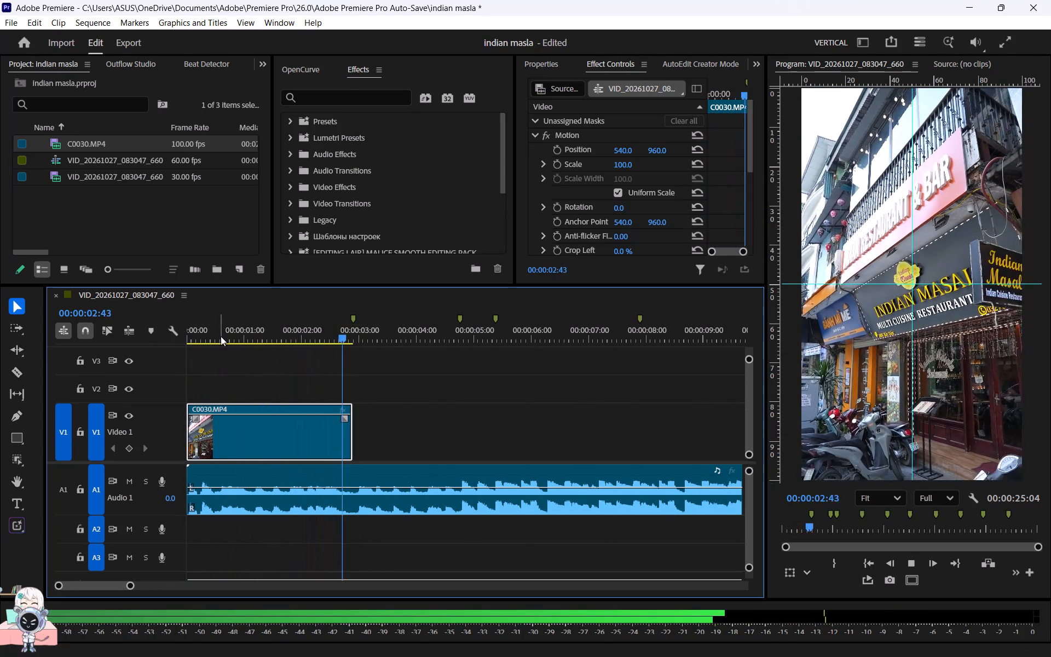
key(space)
Slow the C0030 clip to 50% speed with Optical flow time interpolation.
click(228, 332)
click(225, 456)
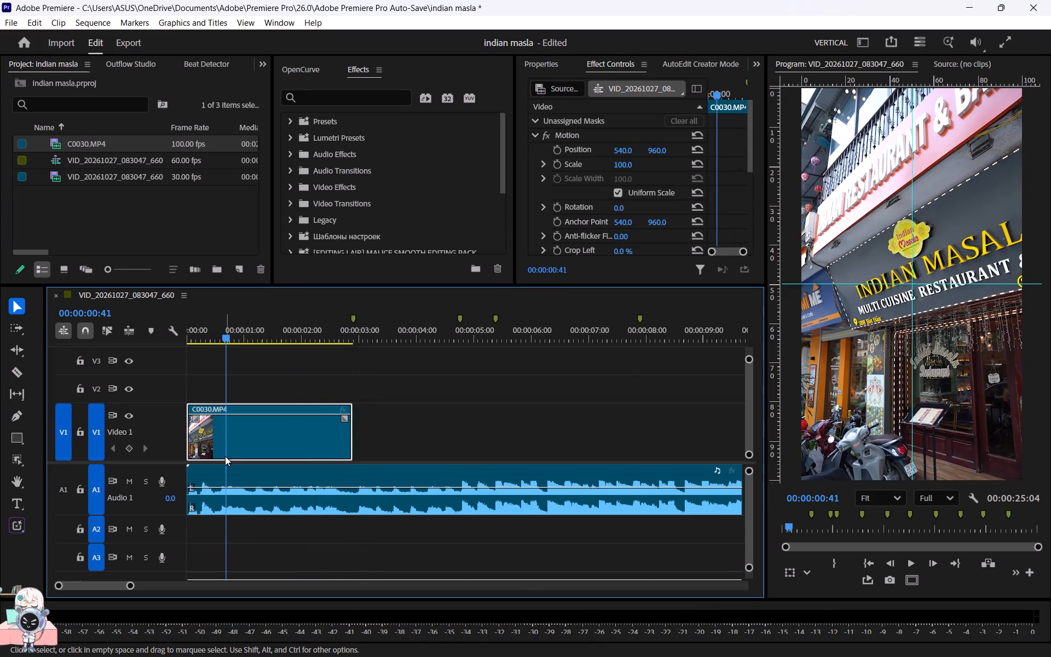
key(ctrl+r)
key(5)
key(0)
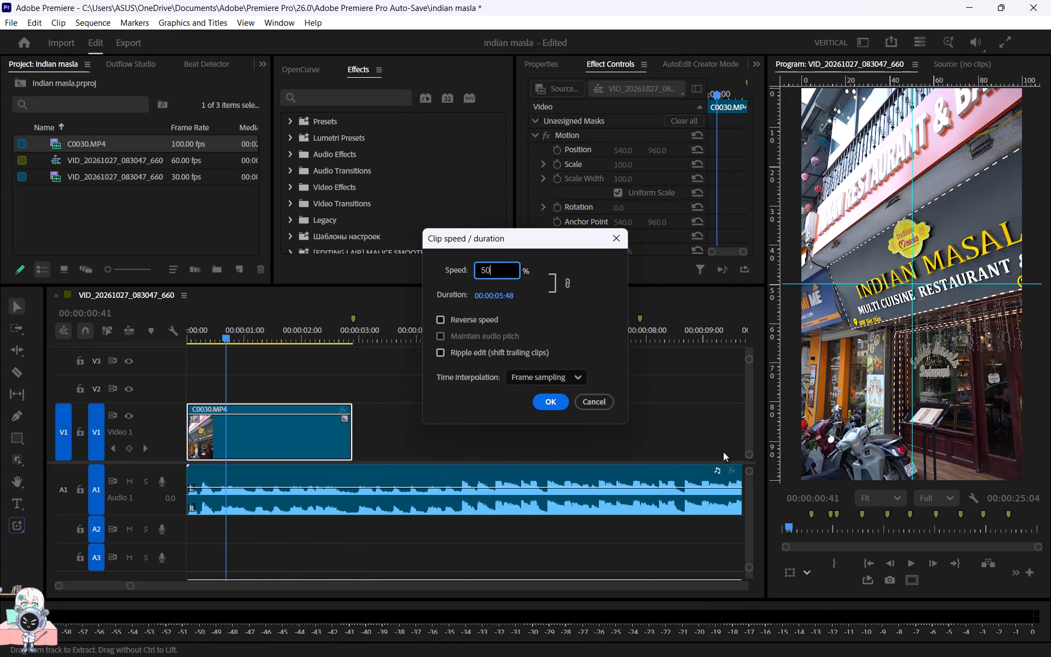
click(561, 371)
click(552, 436)
click(558, 405)
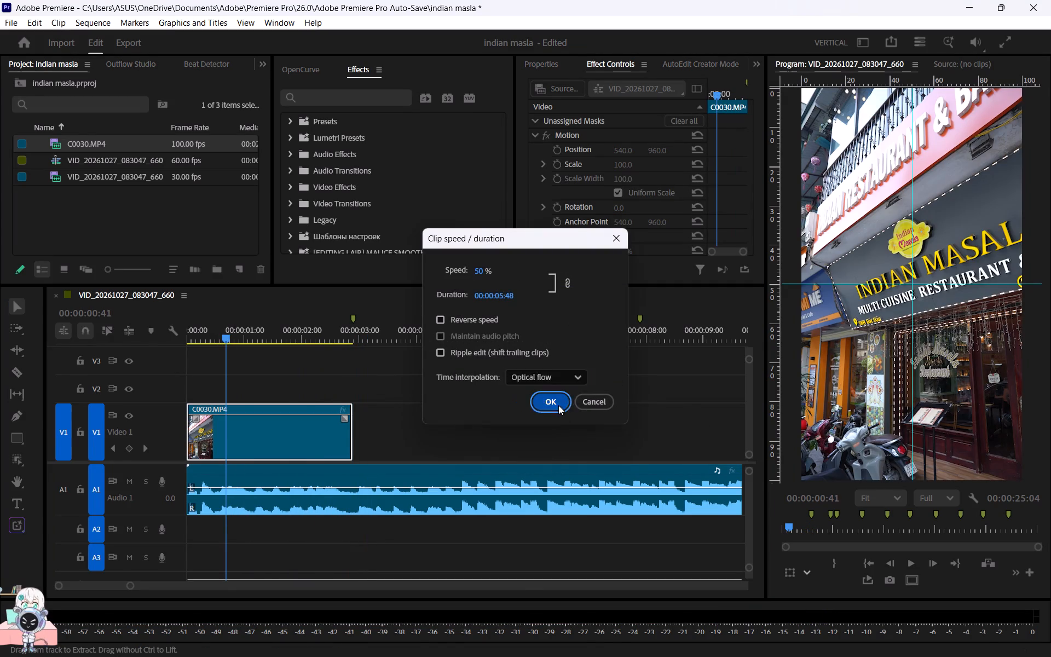
Split the slowed C0030 clip at the first beat marker and delete the excess after it.
key(c)
drag(354, 419, 354, 411)
key(v)
click(399, 426)
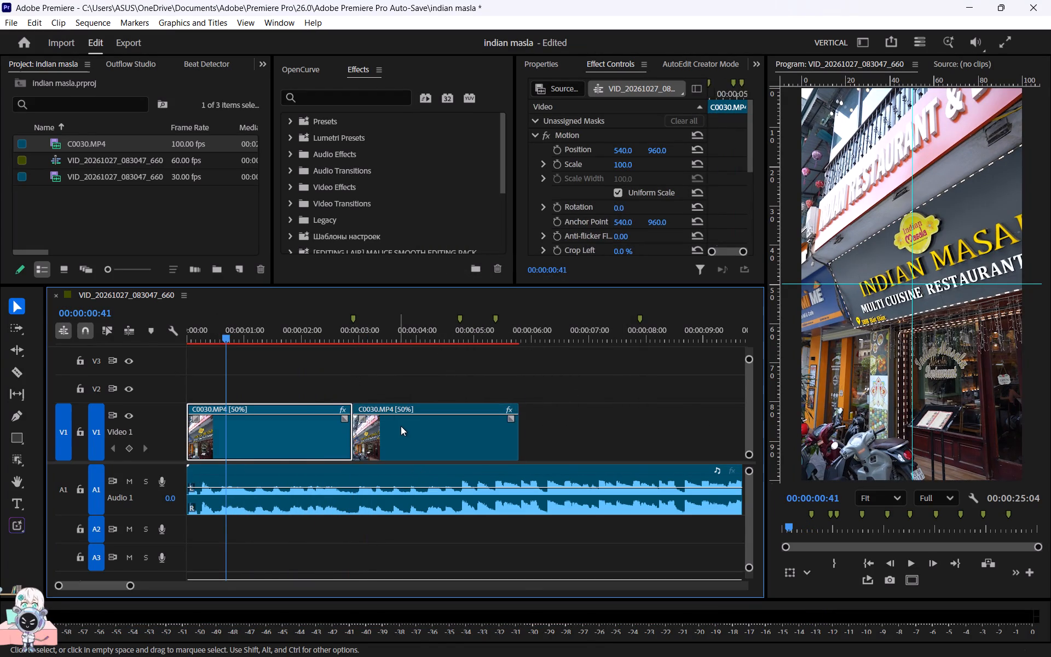
key(Delete)
Nest the remaining C0030 clip on V1, keeping the default nested sequence name.
click(325, 430)
key(n)
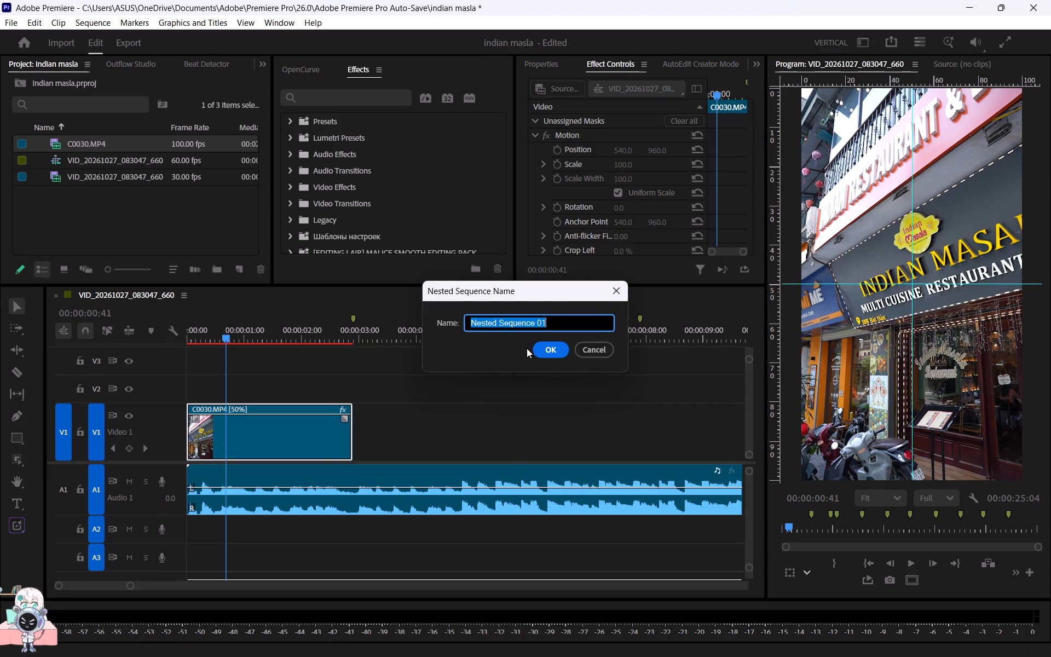
click(549, 355)
Find the Warp Stabilizer effect by searching "wa" in the Dagger launcher and apply it to the nested clip.
click(292, 456)
key(alt+space)
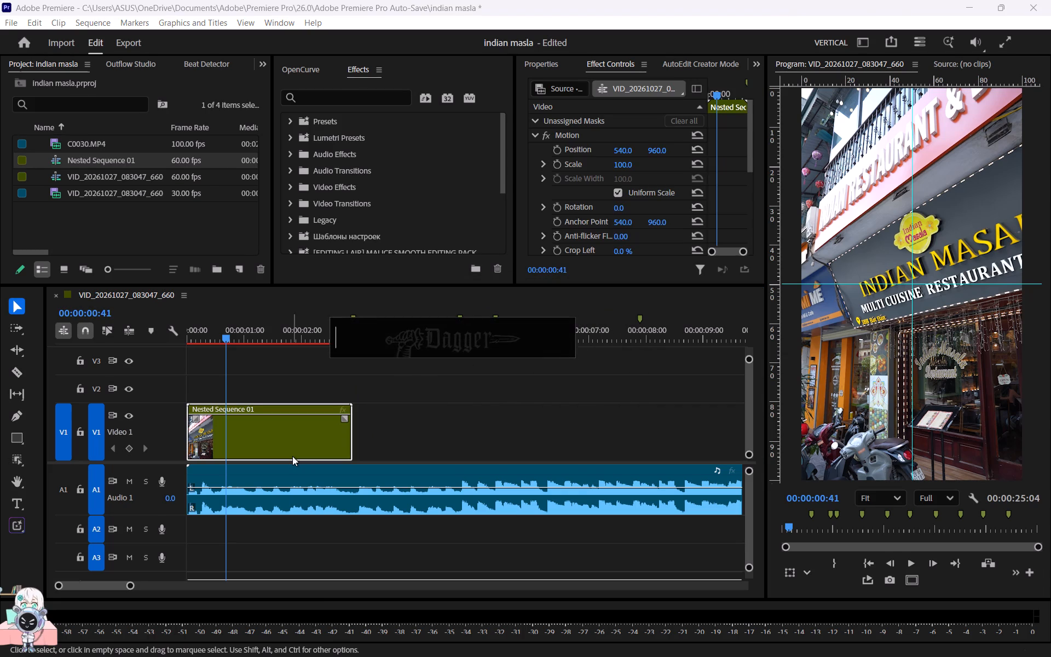
text(wa)
click(350, 394)
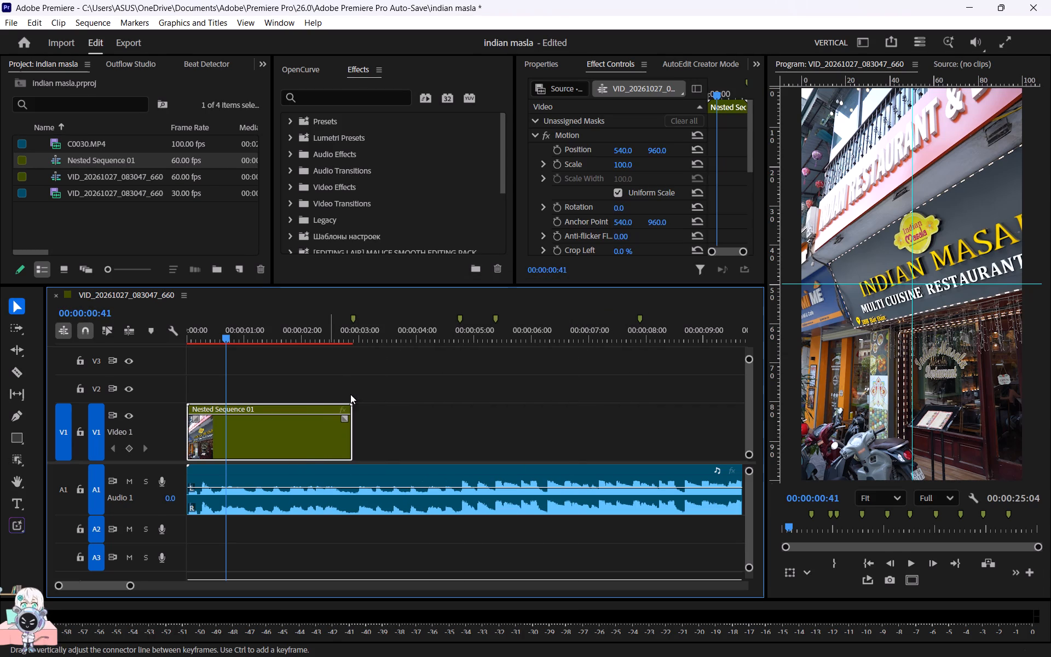
click(340, 365)
Bring clip C0026 from the "indian masala" folder onto V1, directly after the nested clip at the first beat marker.
key(alt+Tab)
key(alt+Tab)
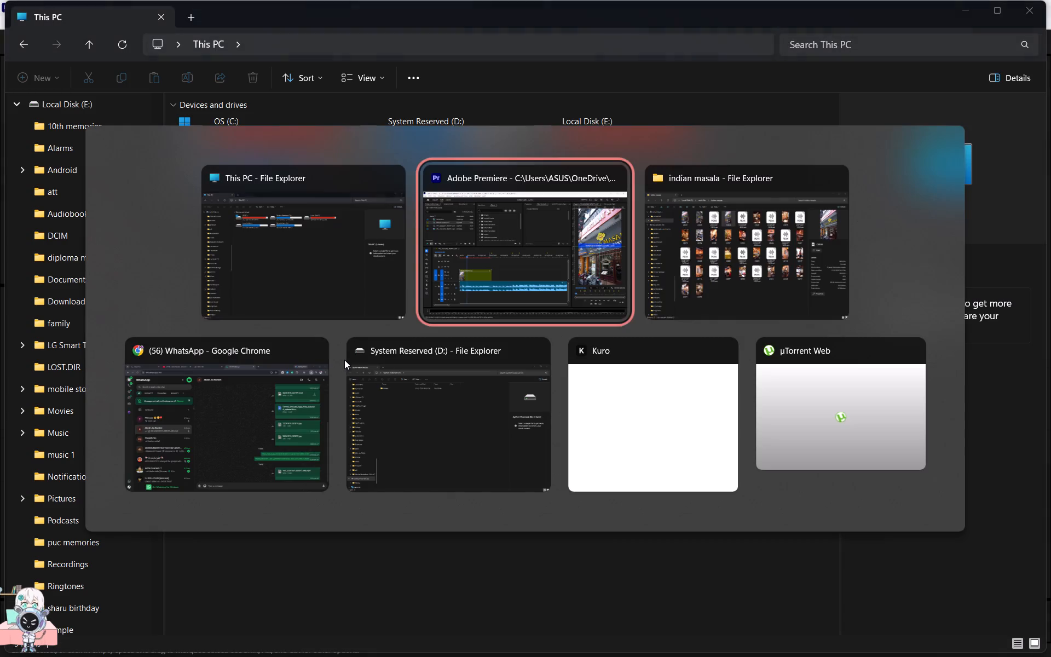
key(alt+Tab)
click(284, 128)
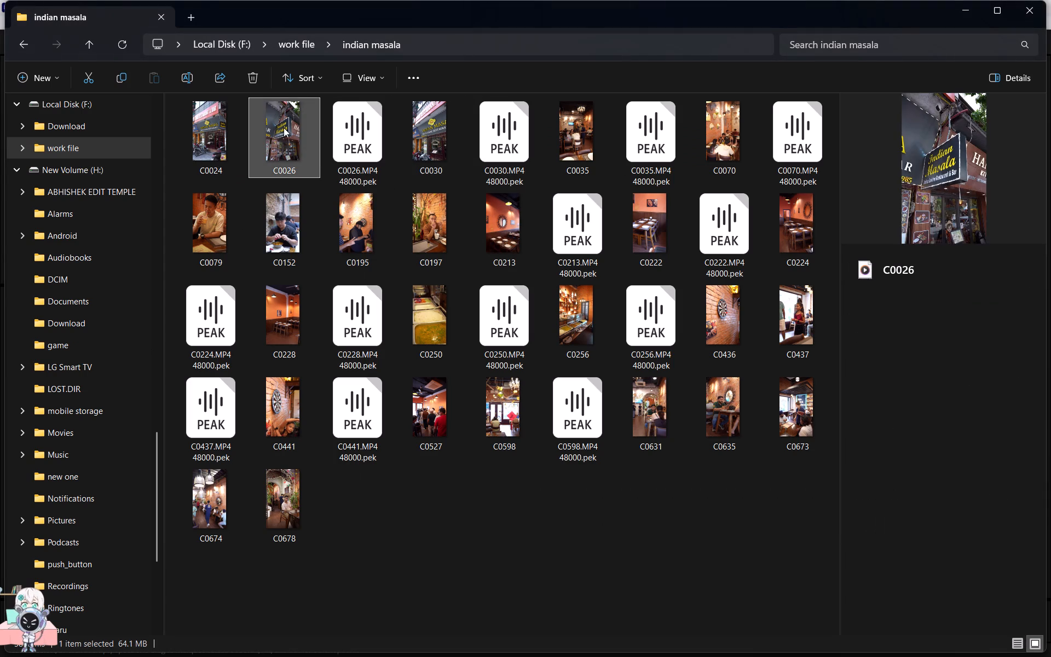
drag(265, 117, 428, 365)
key(alt+Tab)
key(alt+Tab)
key(alt+Tab)
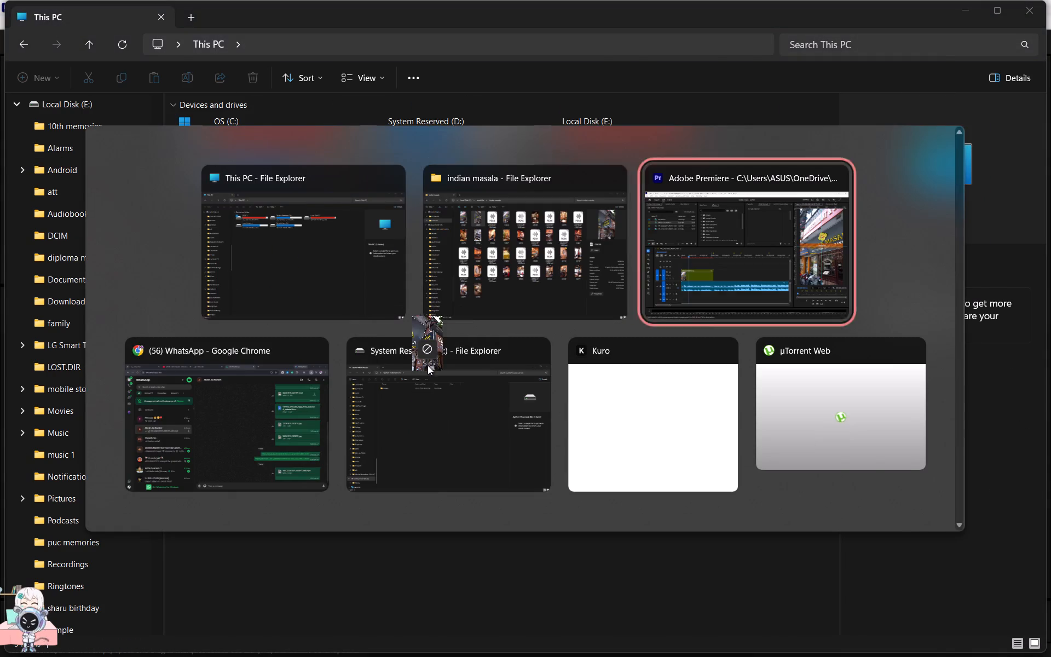
drag(428, 365, 395, 423)
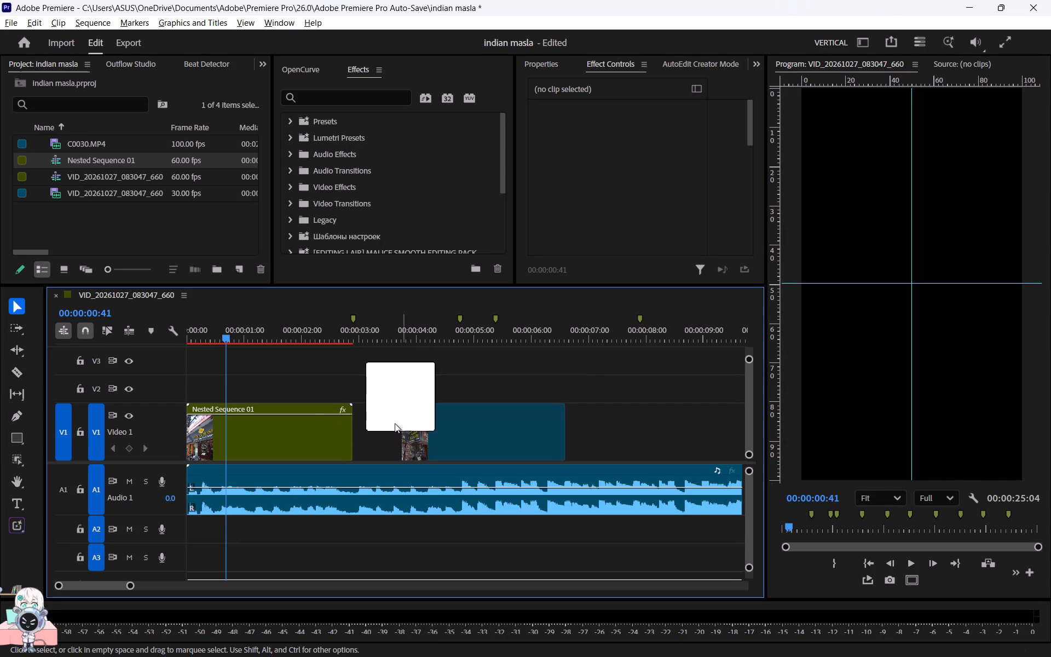
drag(395, 423, 357, 422)
Split C0026 on V1 at about 00:00:04:00, delete the opening part, and move the remainder directly after Nested Sequence 01.
drag(382, 320, 390, 322)
drag(390, 322, 440, 328)
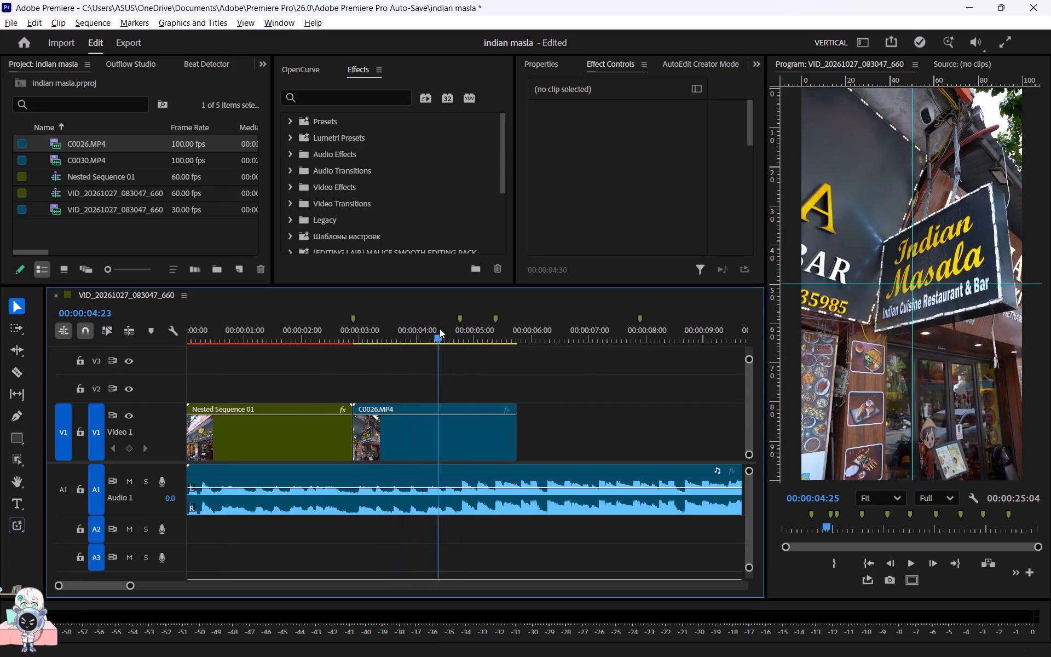
drag(440, 328, 442, 327)
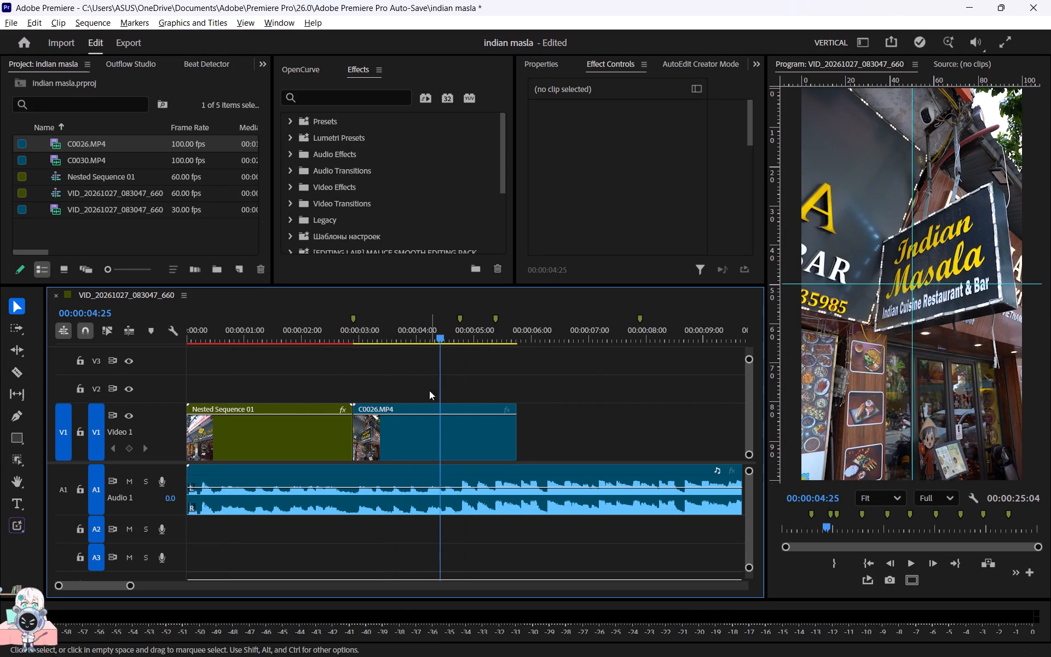
key(c)
click(417, 425)
key(v)
click(394, 429)
key(Delete)
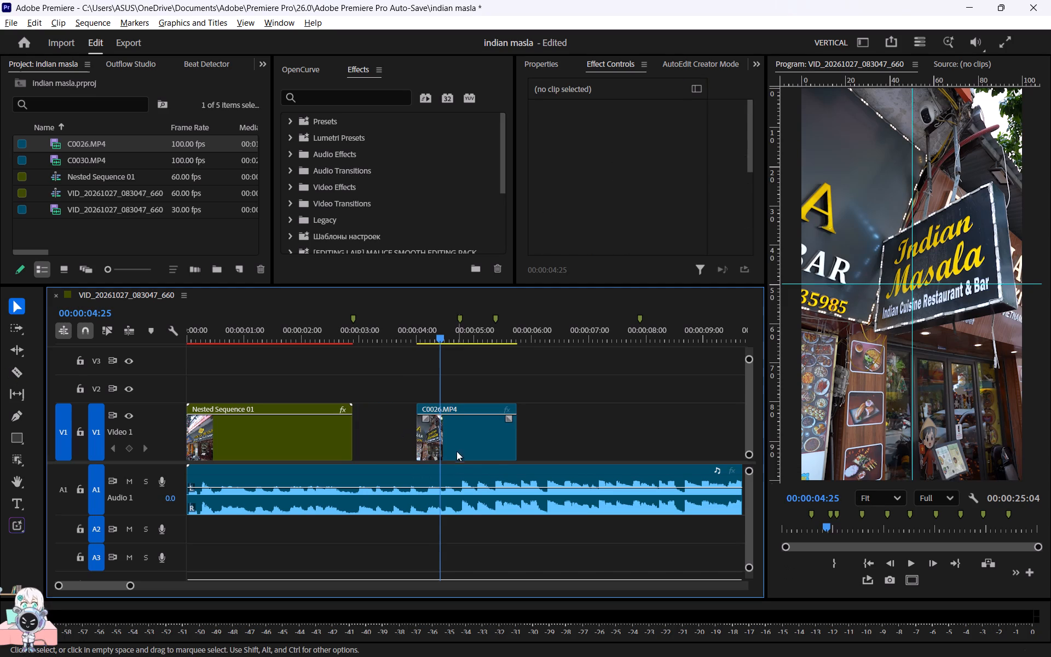
drag(446, 445, 379, 435)
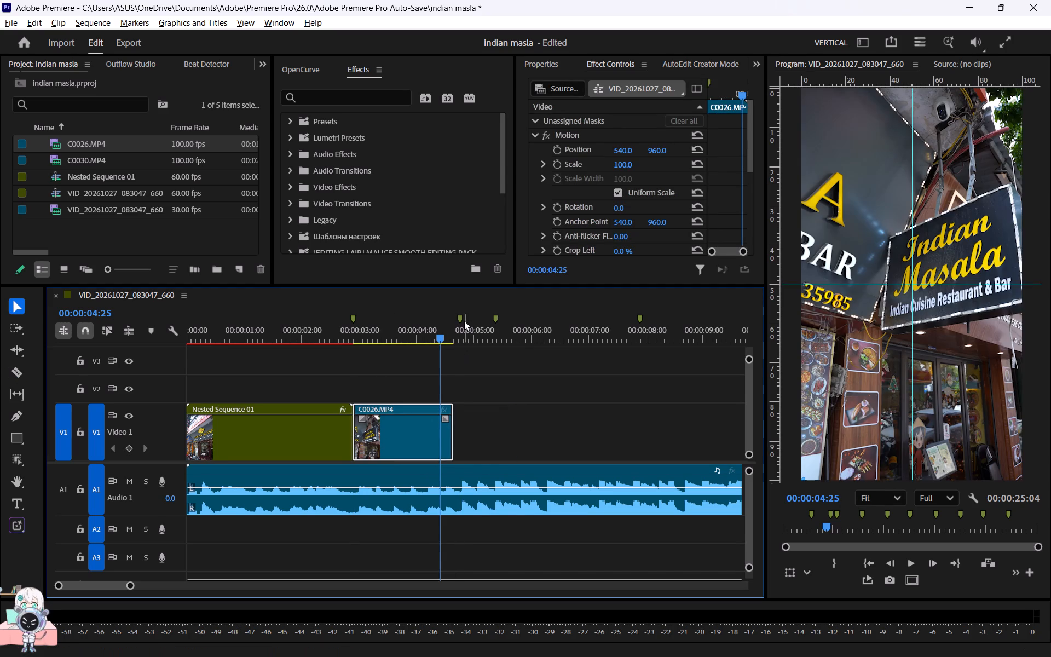
Adjust the trimmed C0026 clip so it fills V1 from Nested Sequence 01 to the second beat marker at 00:00:04:46.
click(460, 316)
drag(447, 446, 463, 448)
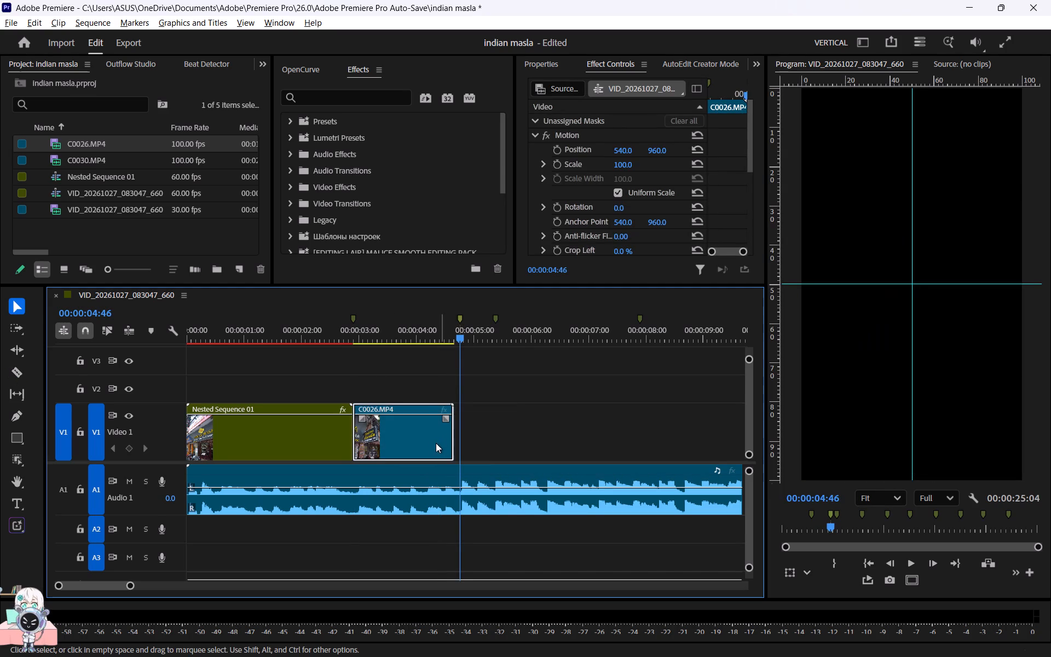
drag(431, 442, 437, 442)
drag(369, 439, 361, 438)
Slow the C0026 clip to 50% speed with Optical flow time interpolation.
click(378, 443)
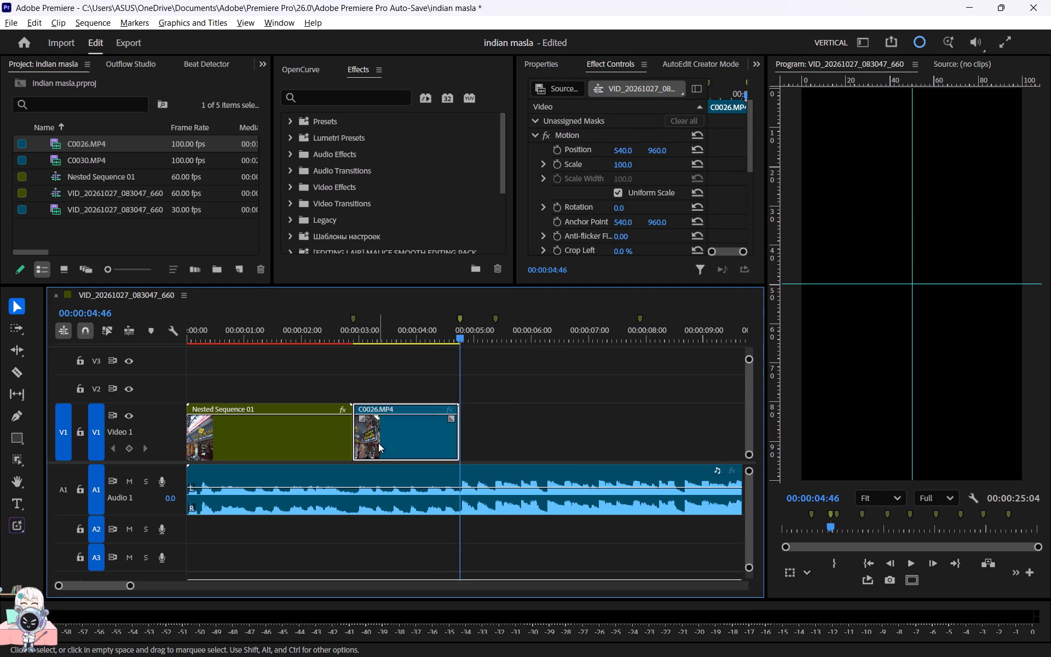
key(ctrl+r)
key(5)
key(0)
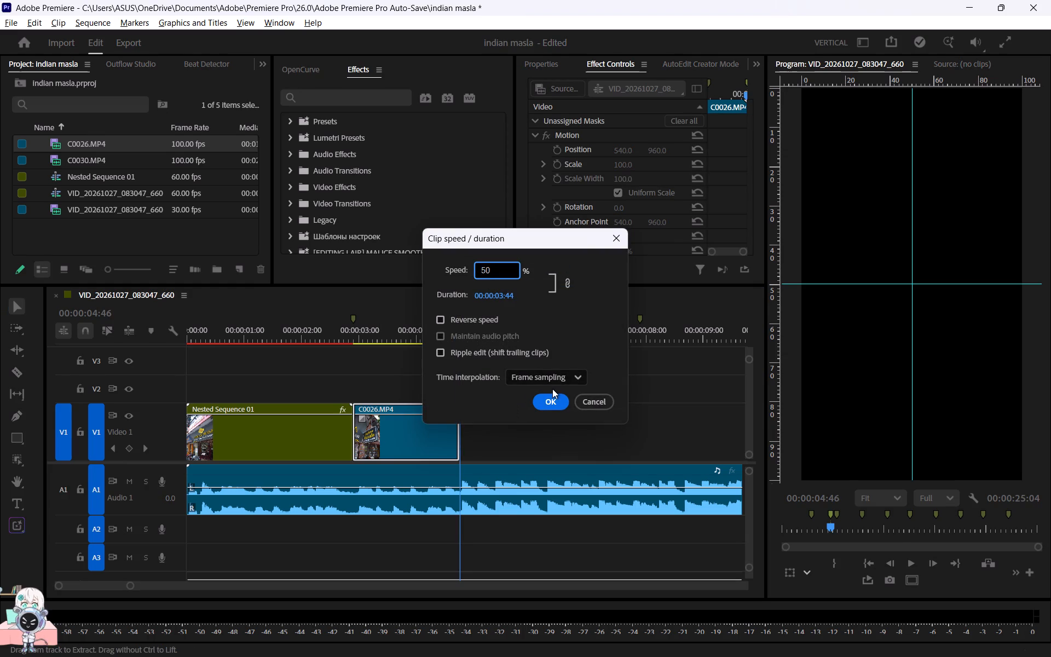
click(552, 385)
click(545, 380)
click(527, 437)
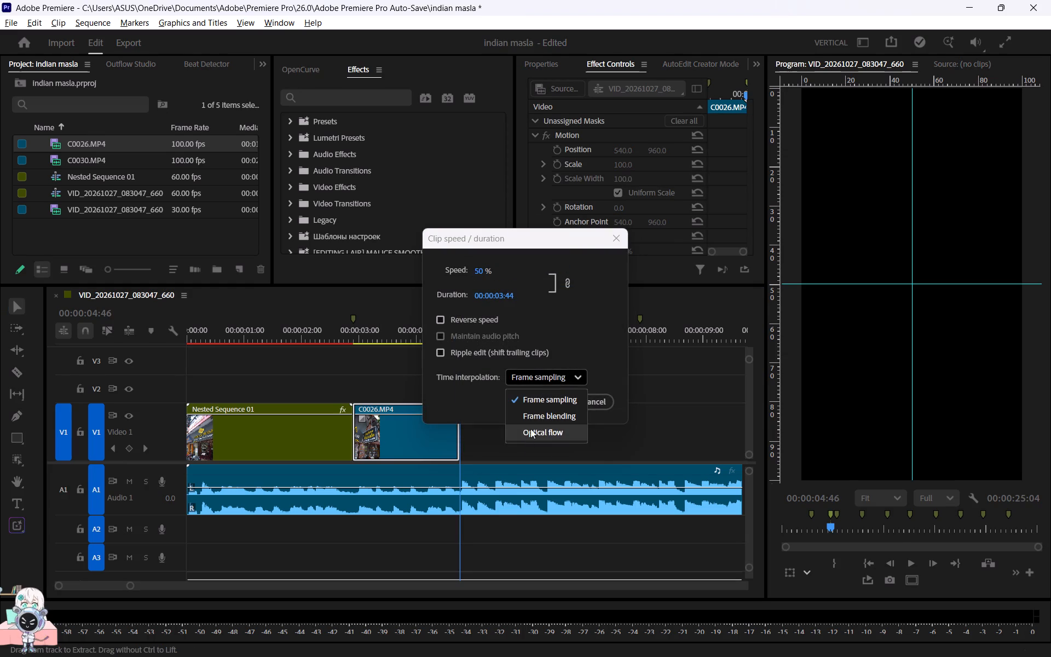
click(544, 405)
Split the slowed C0026 clip at the second beat marker and delete the excess after it.
key(c)
drag(461, 425, 461, 413)
key(v)
key(Delete)
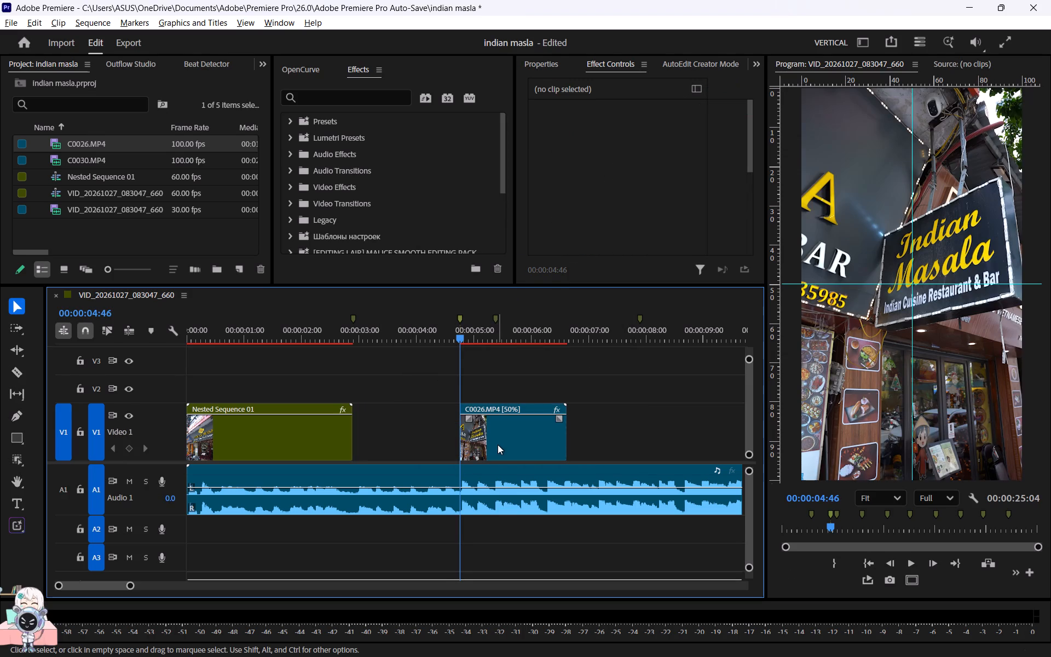
key(ctrl+z)
click(498, 445)
key(Delete)
Check the slowed C0026 footage and nest the clip on V1, keeping the default nested sequence name.
drag(385, 329, 381, 326)
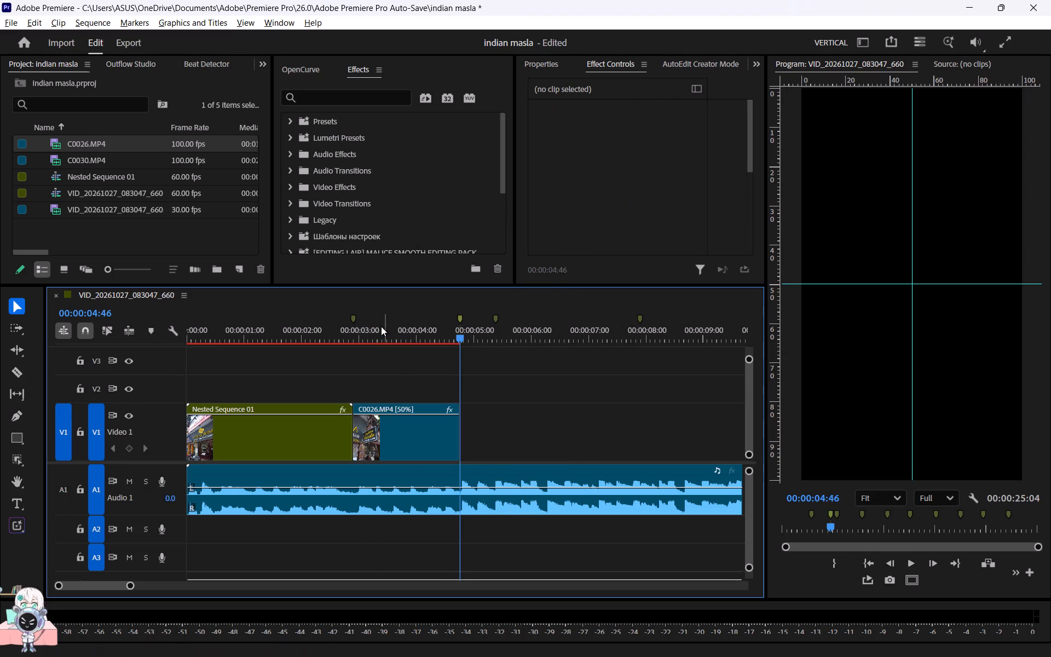
drag(381, 326, 460, 336)
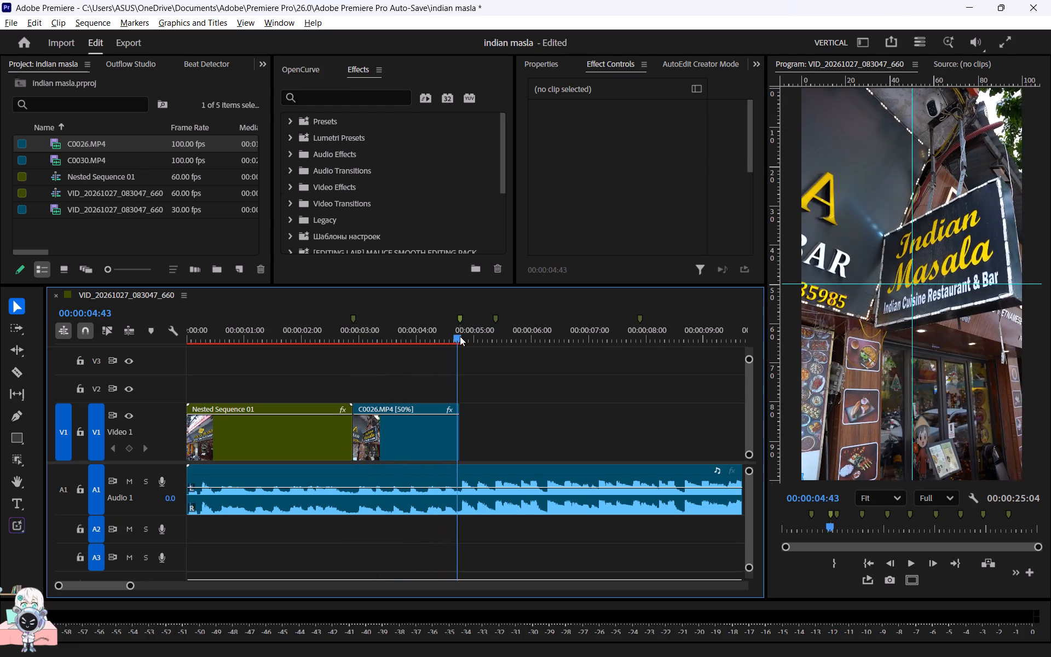
drag(460, 336, 383, 343)
click(403, 421)
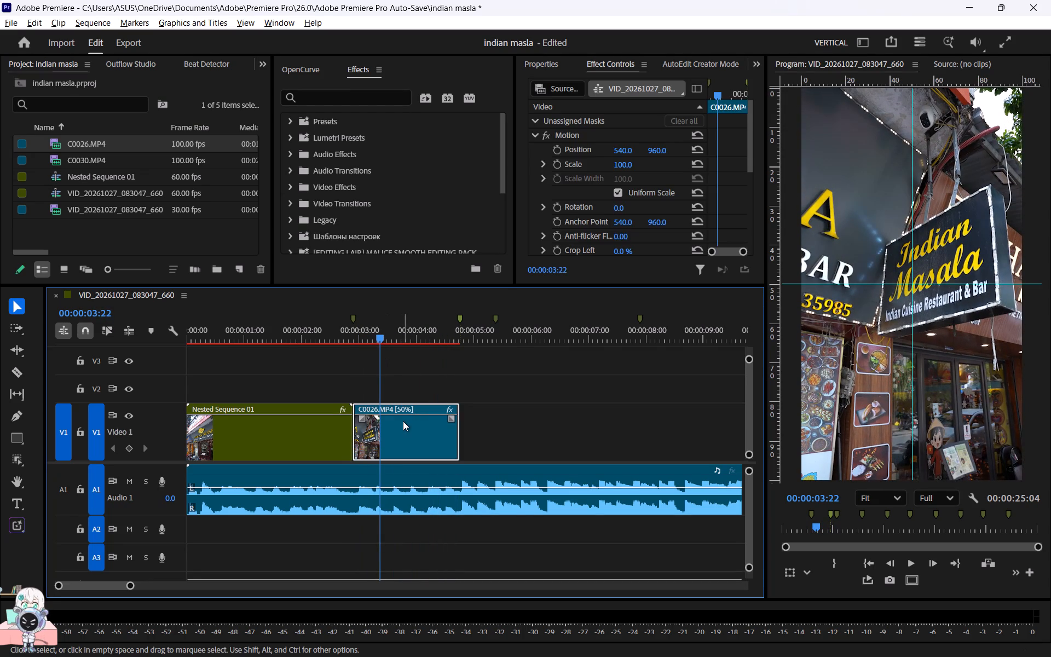
key(n)
click(545, 344)
click(453, 434)
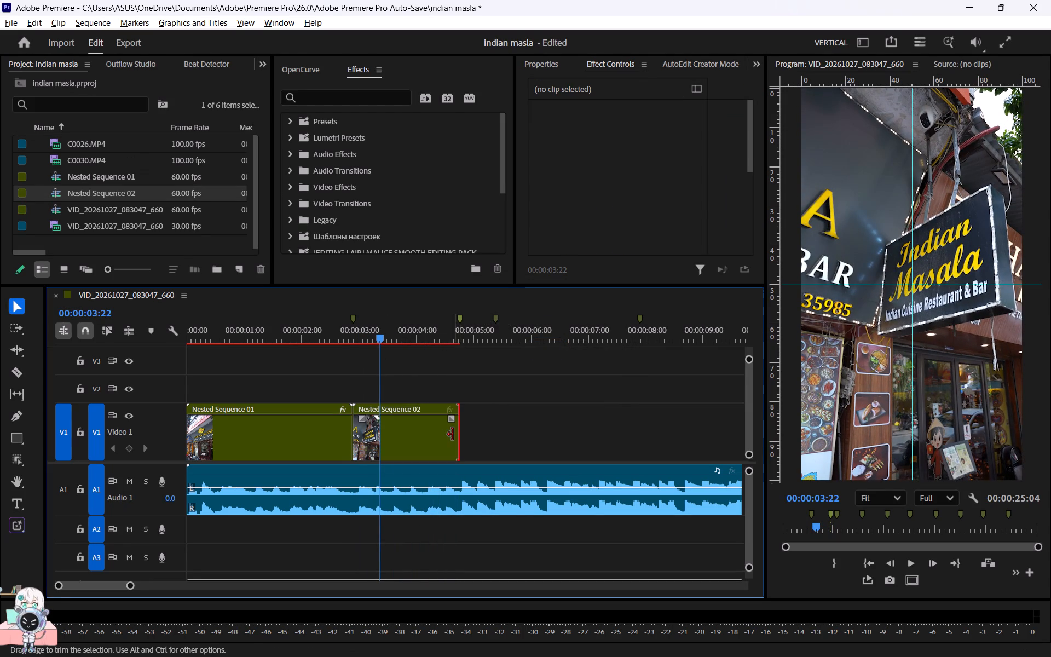
Find the Warp Stabilizer effect by searching "wa" in the Dagger launcher and apply it to Nested Sequence 02.
click(426, 435)
key(alt+space)
text(wa)
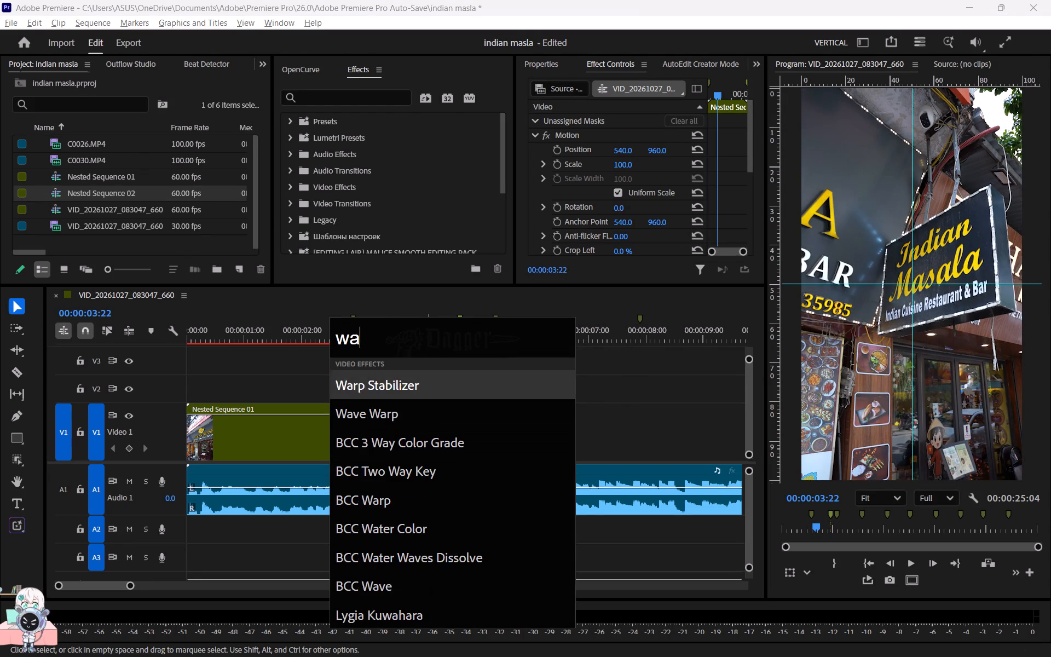
click(421, 379)
click(385, 330)
click(399, 360)
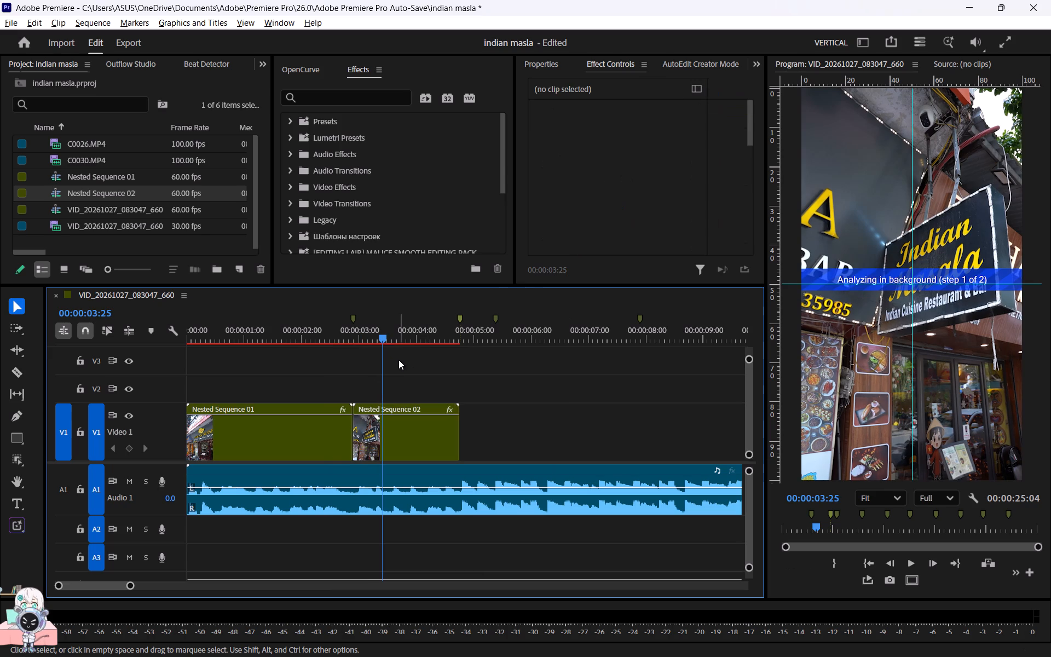
Switch to the "indian masala" folder in File Explorer and examine the footage previews for the next shot.
key(alt+Tab)
key(alt+Tab)
key(alt+Tab)
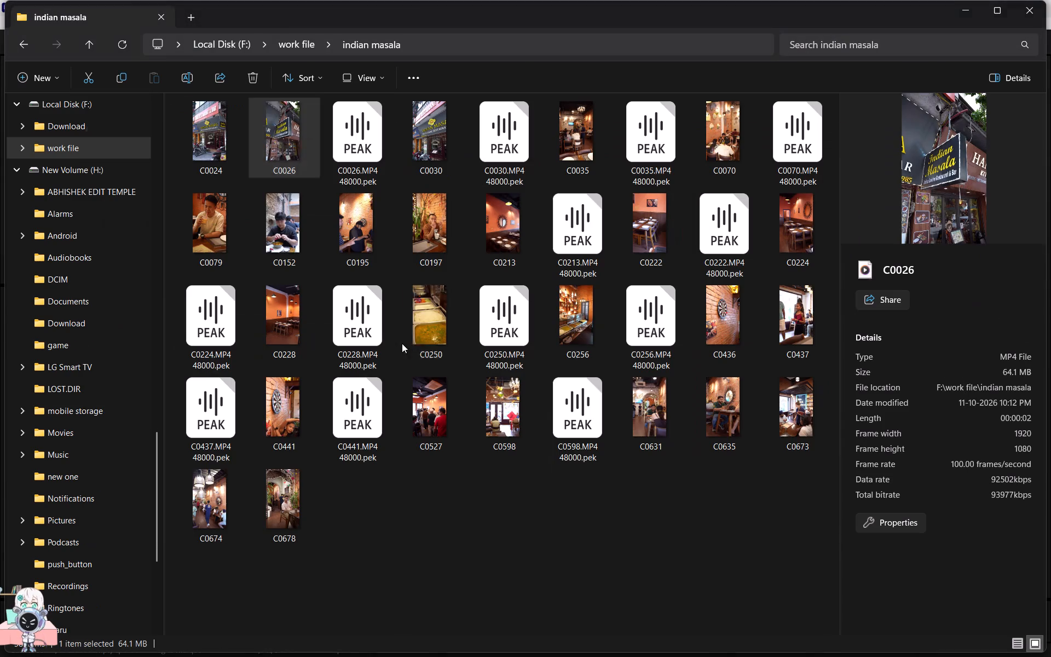
click(434, 119)
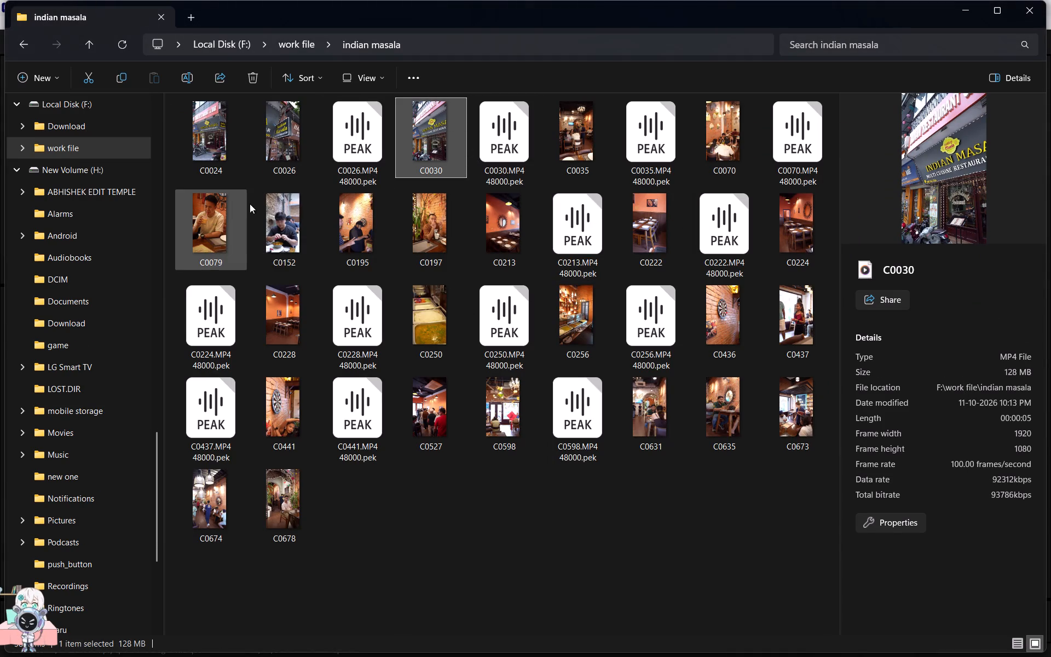
click(459, 228)
click(519, 232)
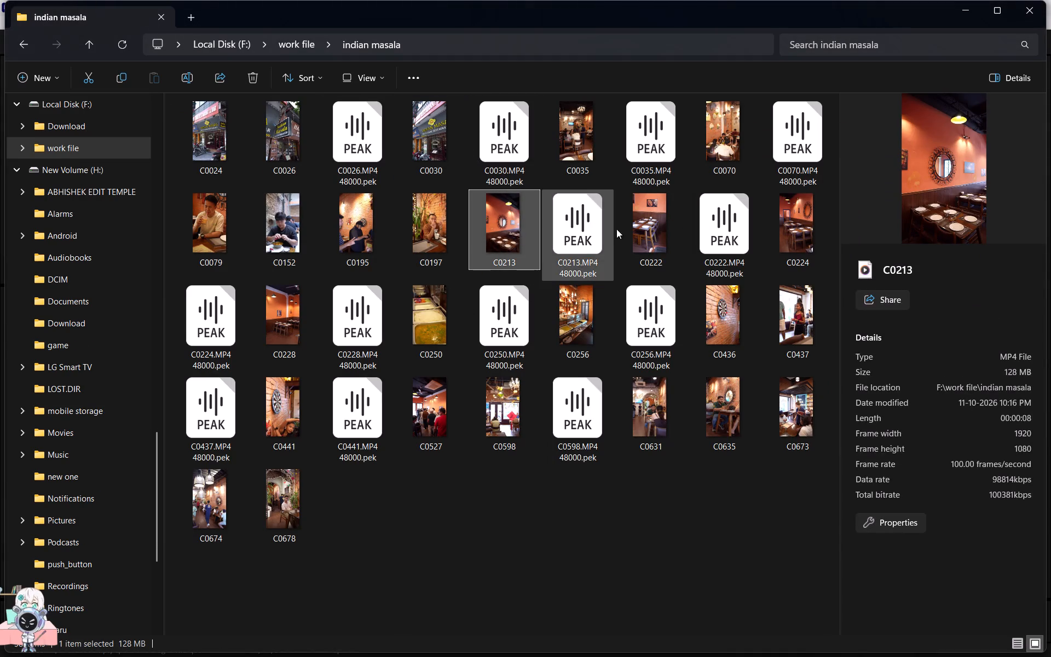
click(661, 223)
click(576, 304)
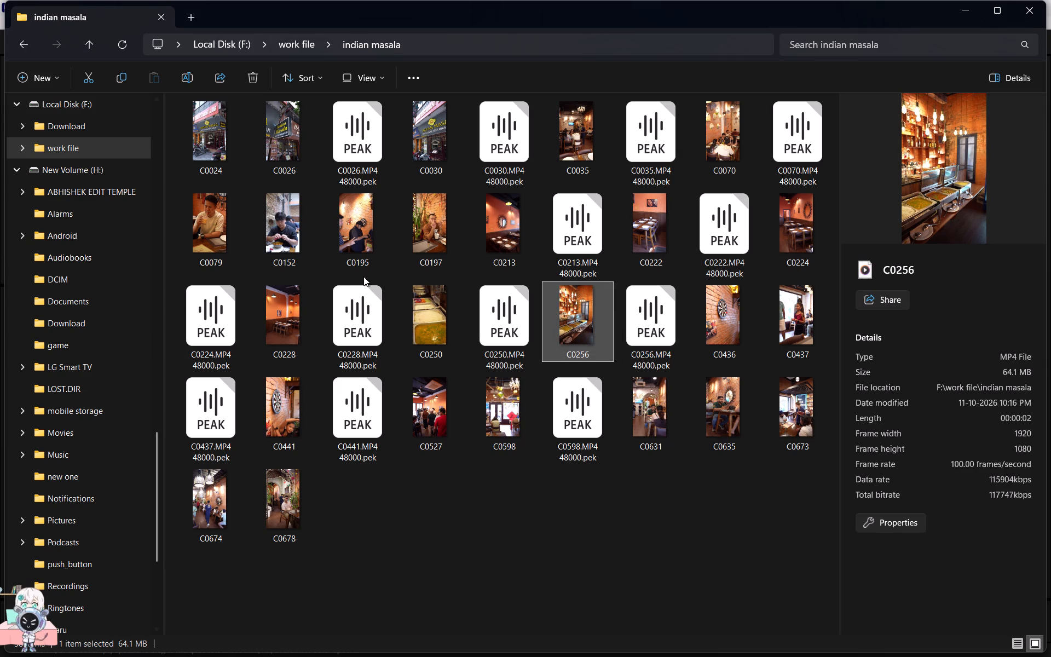
Bring clip C0070 from the "indian masala" folder onto V1, shortly after Nested Sequence 02.
click(726, 139)
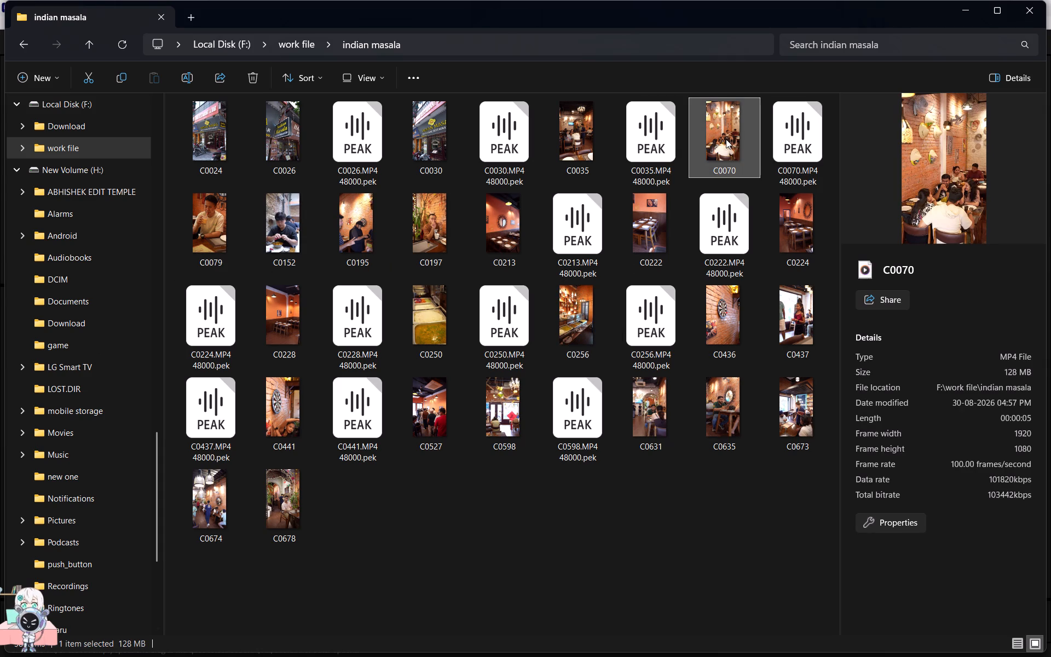
key(space)
key(space)
drag(724, 132, 730, 138)
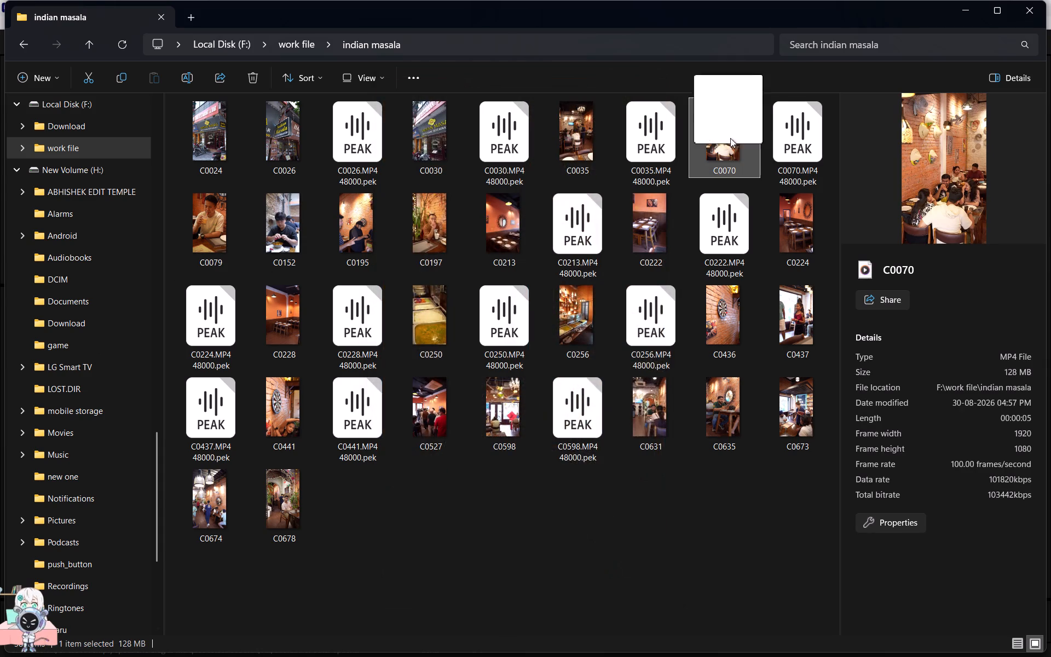
drag(730, 138, 490, 436)
key(alt+Tab)
key(alt+Tab)
key(alt+Tab)
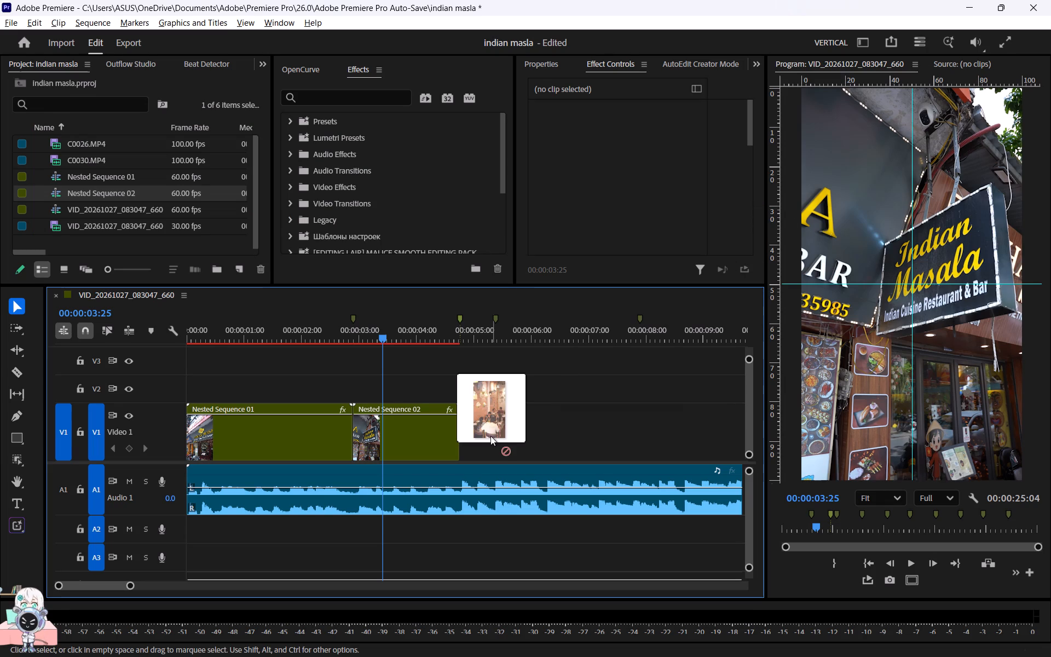
drag(490, 436, 474, 434)
Split C0070 at 00:00:07:35, delete the part before it, and move the remainder directly after Nested Sequence 02.
drag(507, 330, 521, 330)
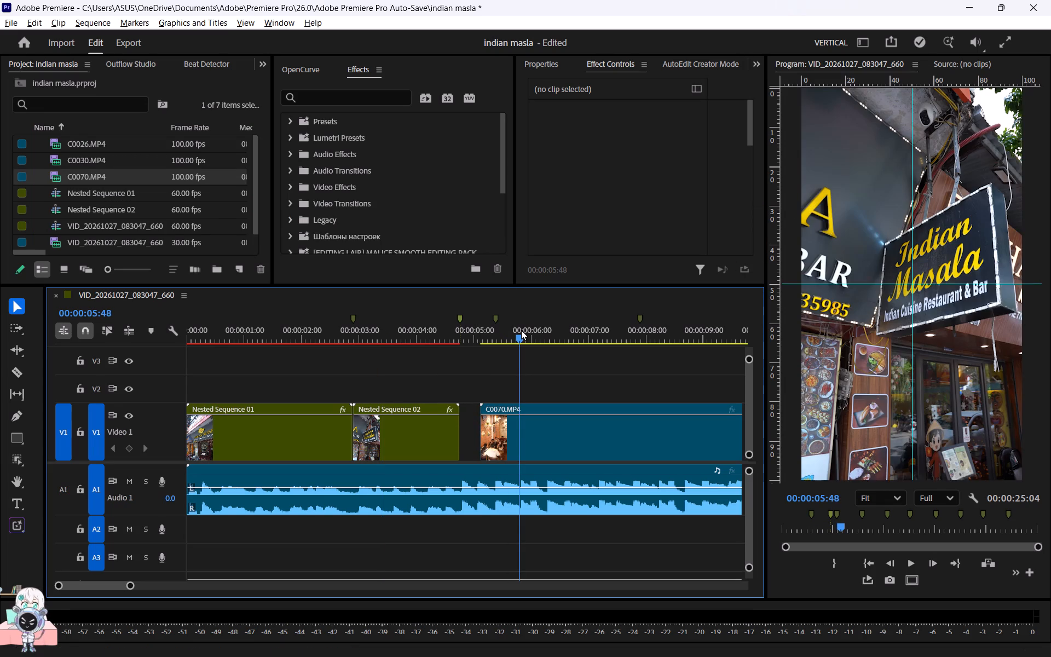
drag(521, 330, 563, 339)
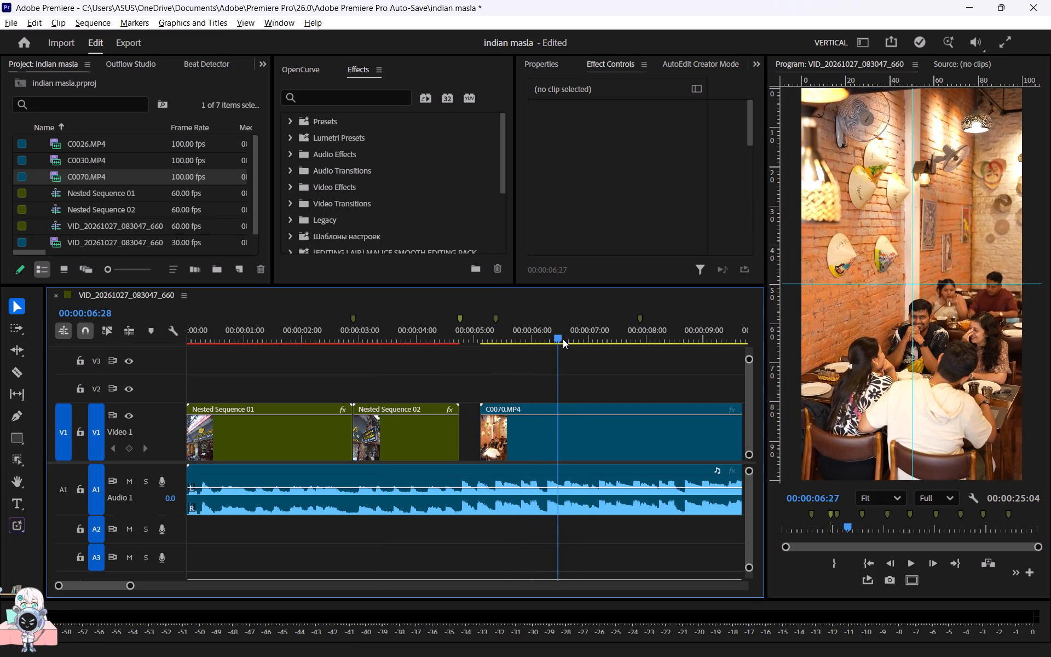
drag(563, 339, 574, 340)
alt+scroll(561, 345, down, 6)
drag(405, 326, 463, 336)
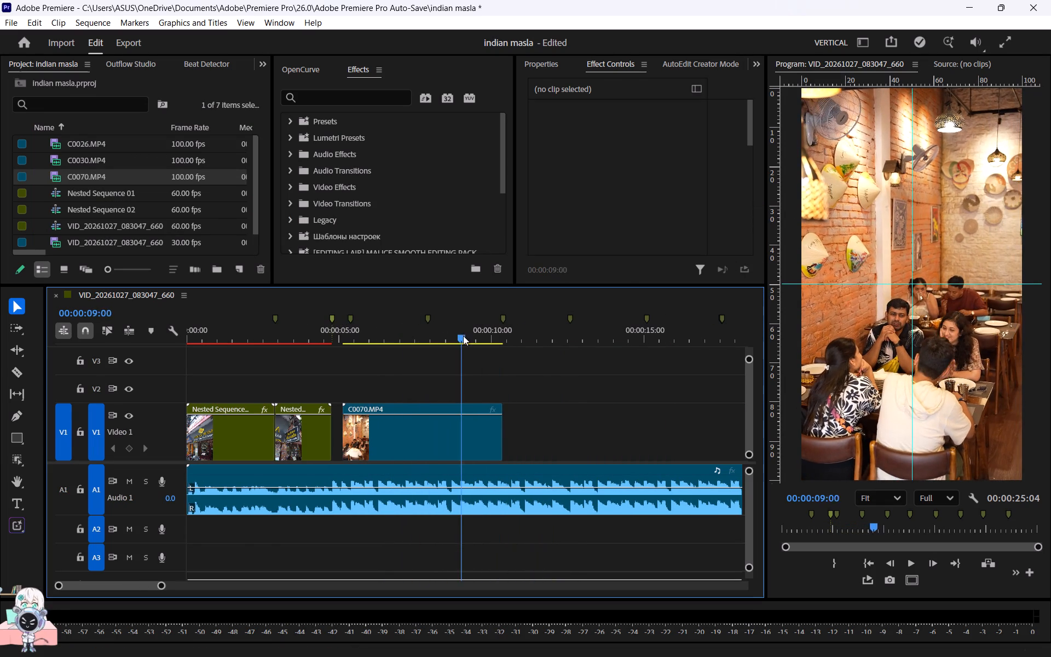
drag(463, 336, 425, 330)
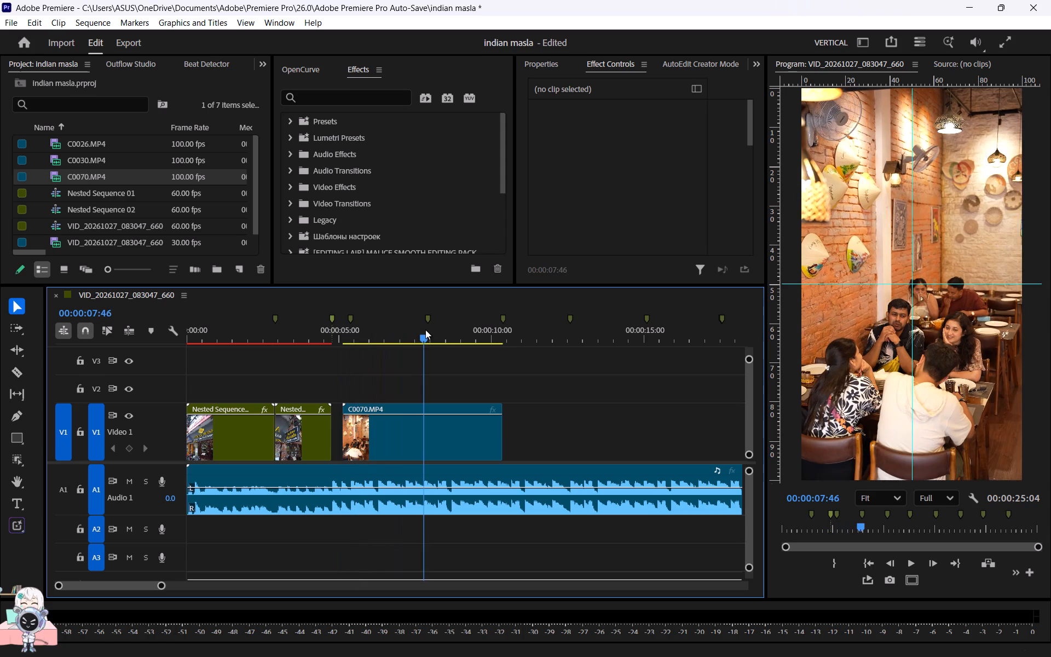
drag(425, 330, 420, 330)
key(c)
drag(416, 431, 413, 424)
key(v)
key(v)
click(391, 414)
key(Delete)
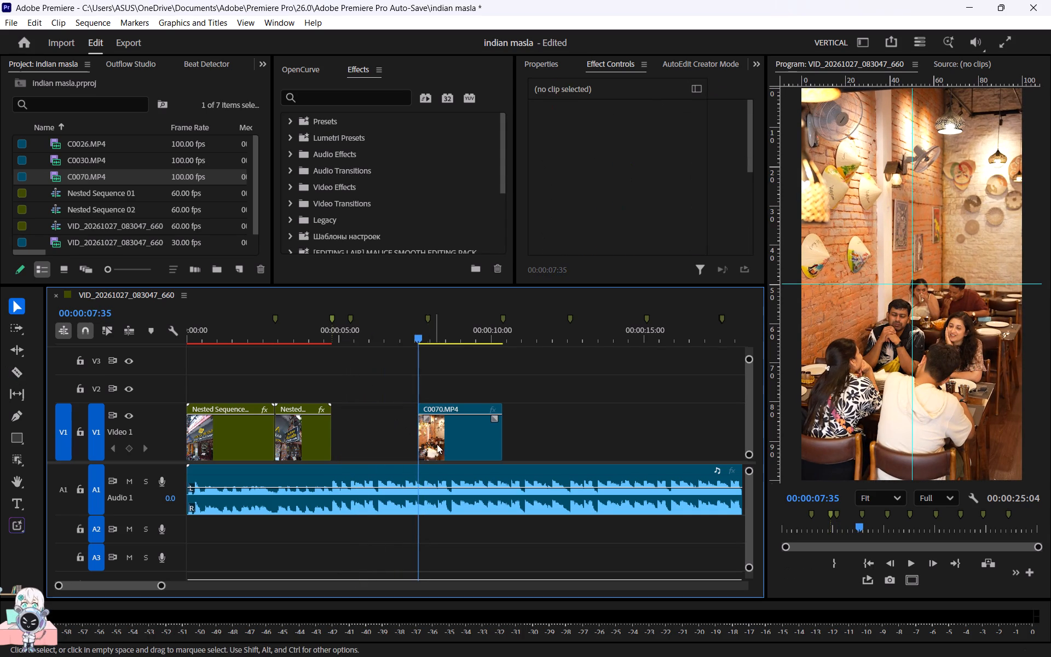
drag(442, 446, 356, 436)
Split C0070 at the third beat marker and delete the part after it.
alt+scroll(355, 436, up, 4)
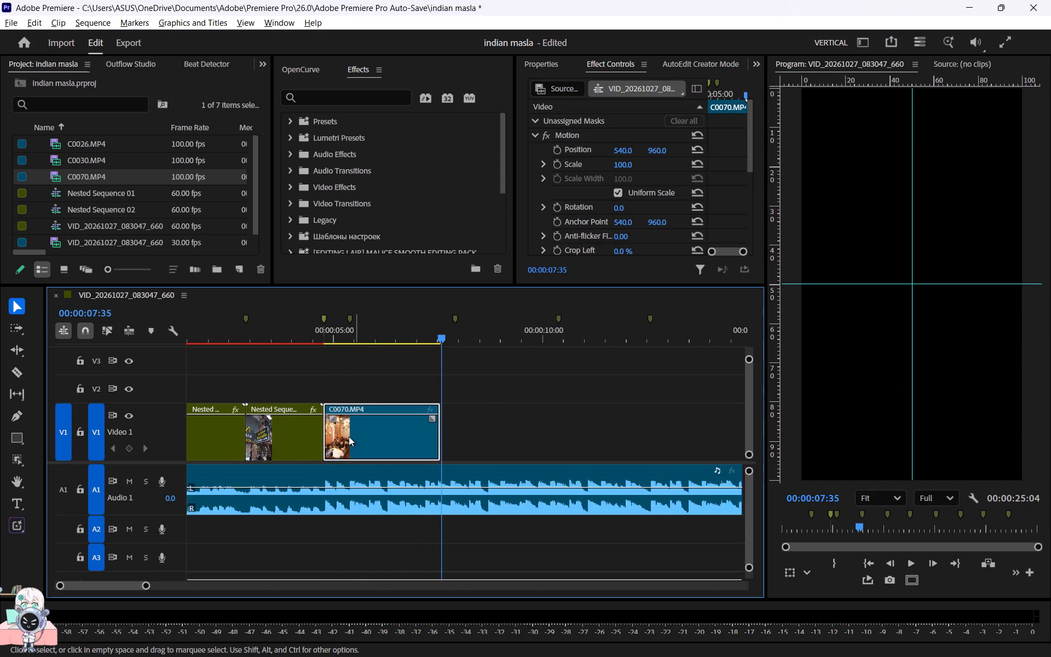
alt+scroll(349, 436, up, 7)
key(c)
drag(401, 444, 402, 439)
key(v)
click(431, 437)
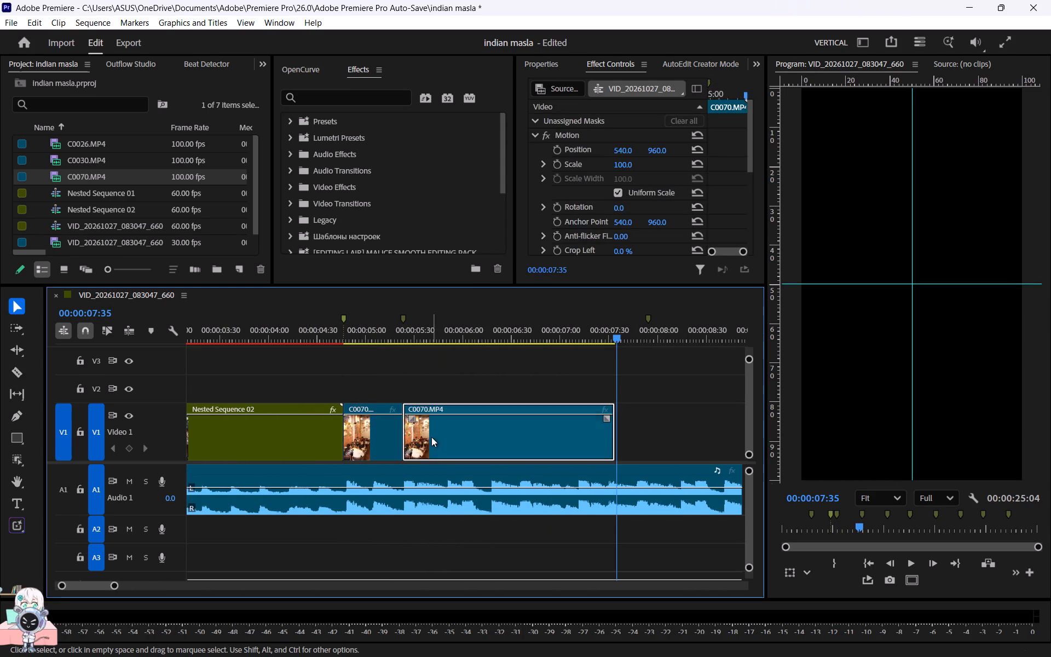
key(Delete)
Slow the short C0070 clip to 50% speed with Optical flow time interpolation.
click(365, 440)
key(ctrl+r)
key(5)
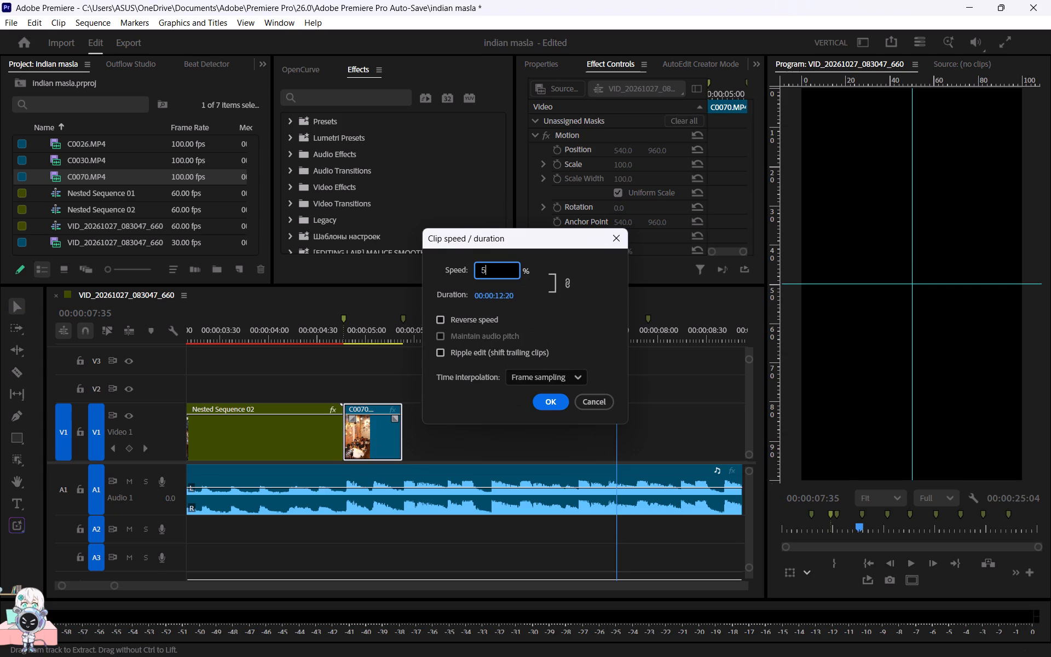
key(minus)
key(BackSpace)
key(0)
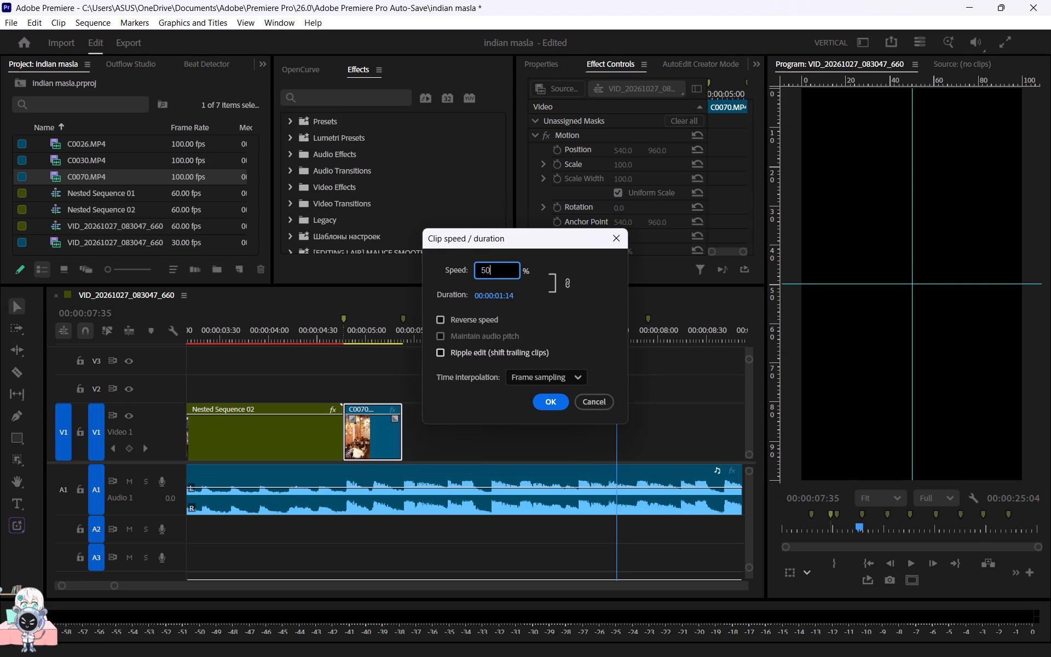
click(519, 372)
click(538, 433)
click(542, 406)
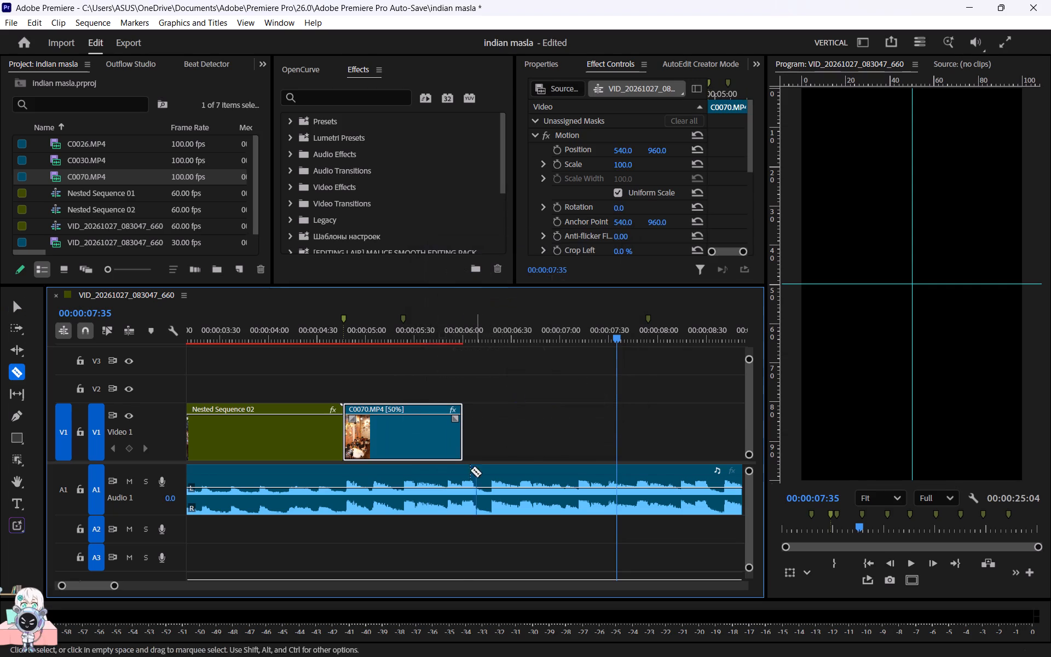
Split the slowed C0070 clip at the third beat marker and delete the excess after it.
key(c)
click(410, 429)
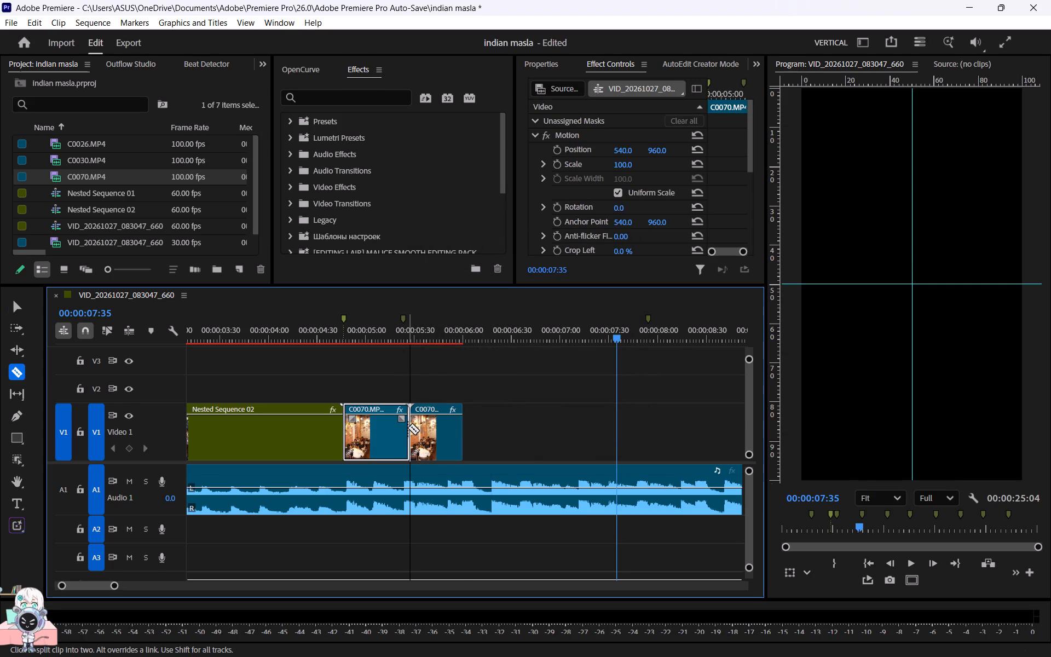
key(ctrl+z)
drag(403, 427, 403, 422)
key(v)
click(435, 425)
key(Delete)
Render the sequence previews and play the edit from 00:00:00:00 through the end of the C0070 clip.
alt+scroll(435, 425, down, 3)
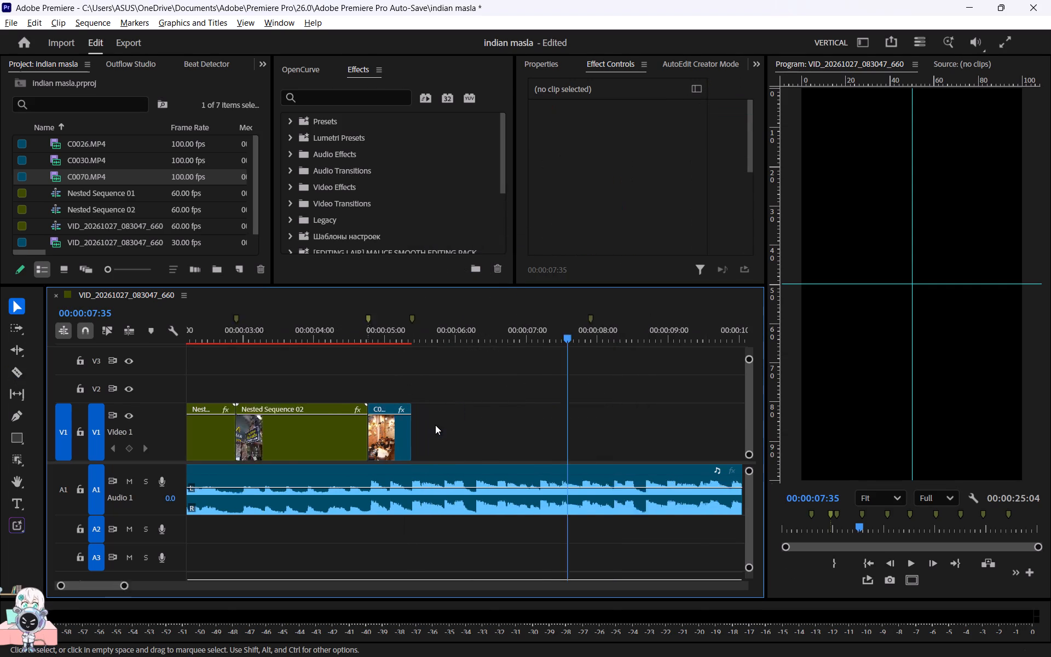
alt+scroll(435, 425, down, 6)
drag(336, 331, 170, 328)
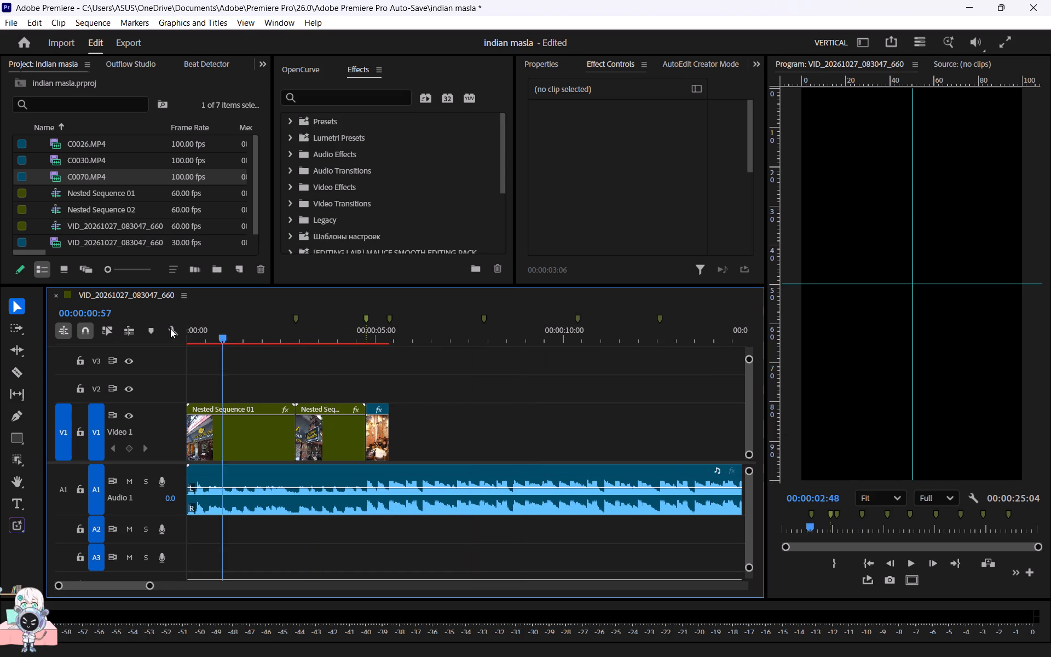
drag(170, 328, 33, 335)
key(ctrl+r)
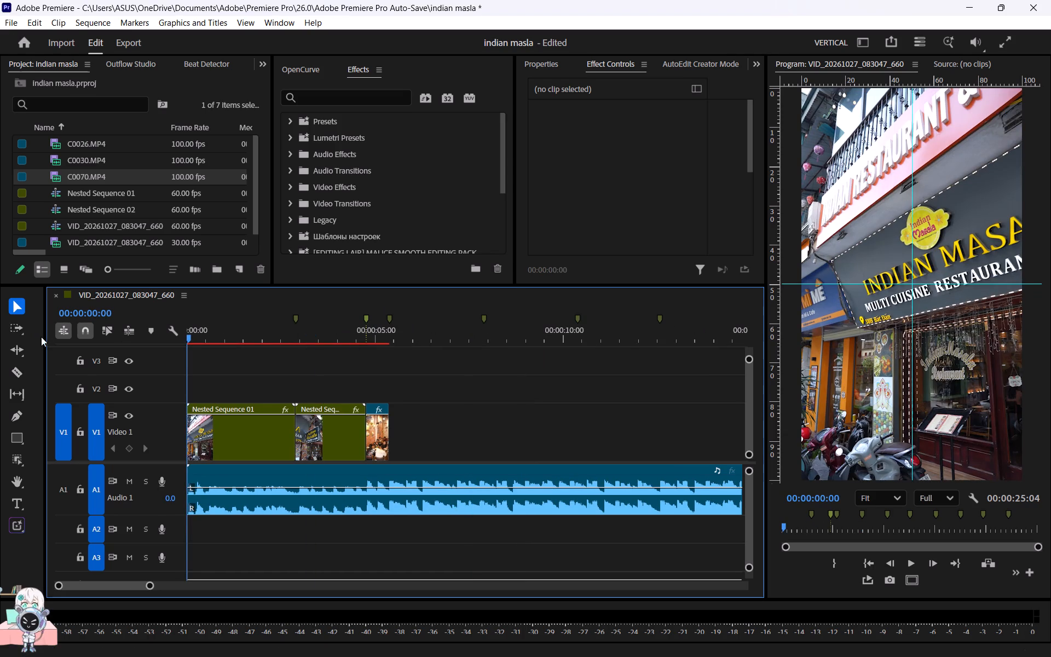
key(ctrl+h)
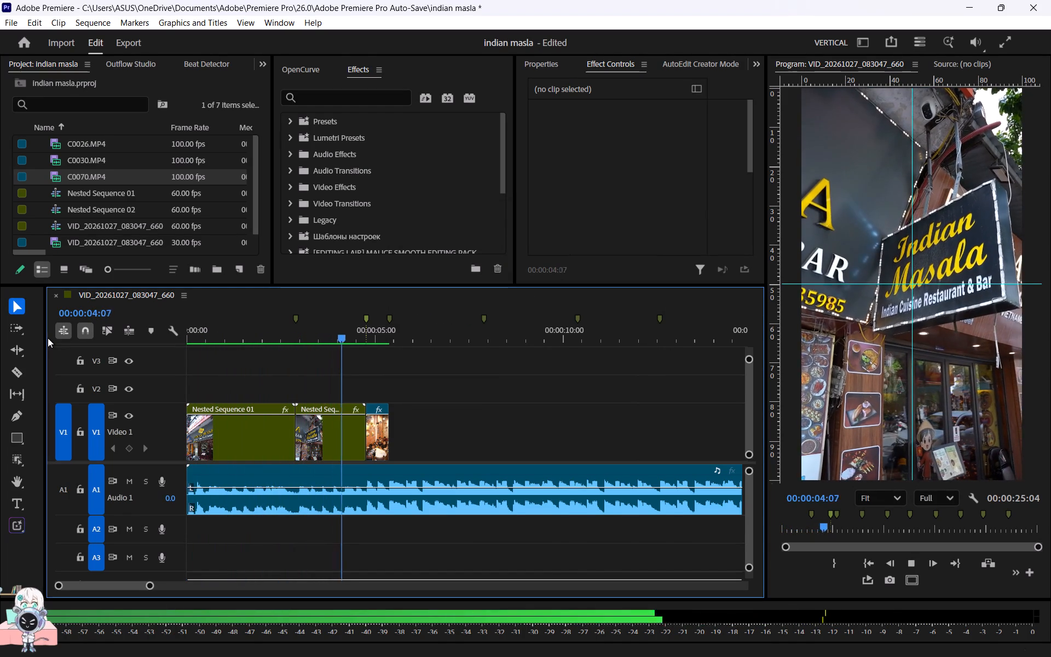
key(space)
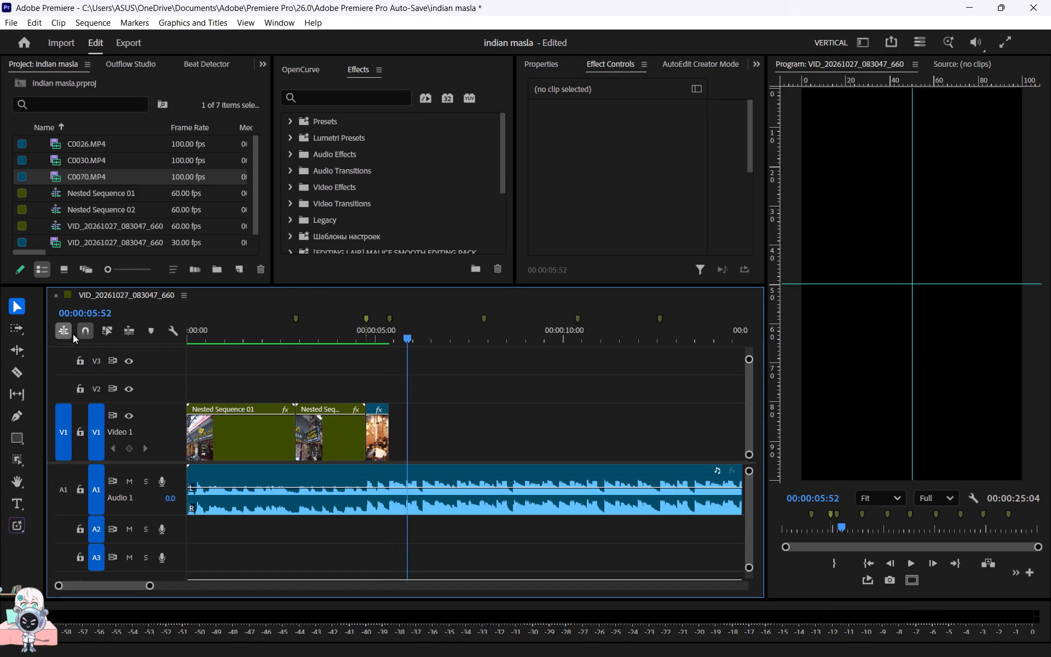
Replay the cut from Nested Sequence 02 into C0070 to check its timing against the beat.
alt+scroll(407, 358, up, 9)
click(292, 329)
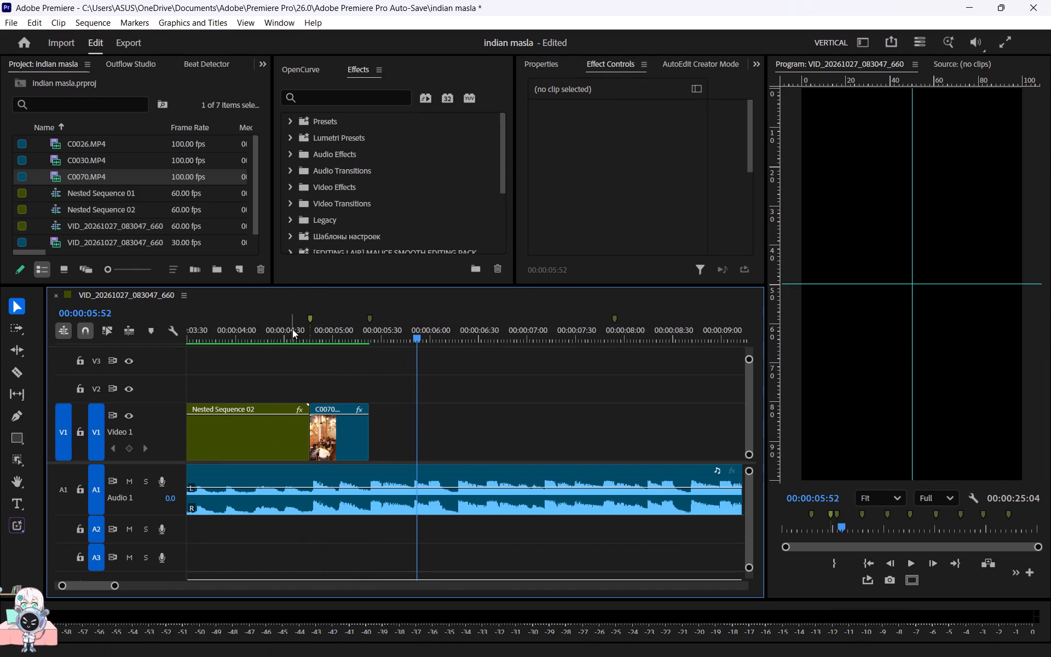
click(292, 329)
key(space)
key(space)
drag(348, 333, 280, 333)
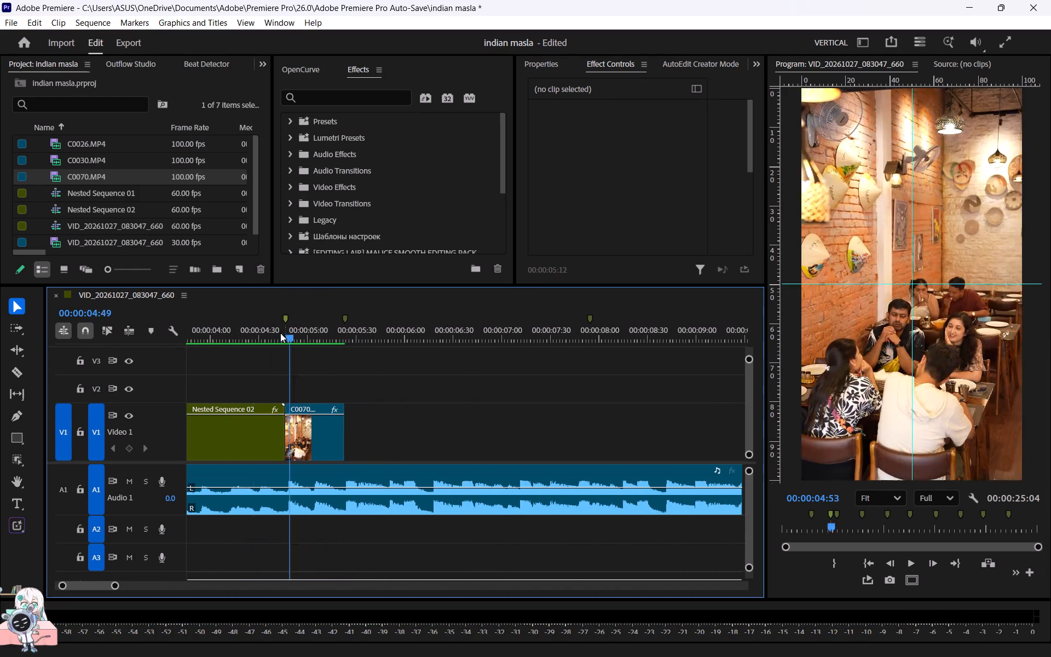
drag(280, 333, 254, 333)
key(space)
key(space)
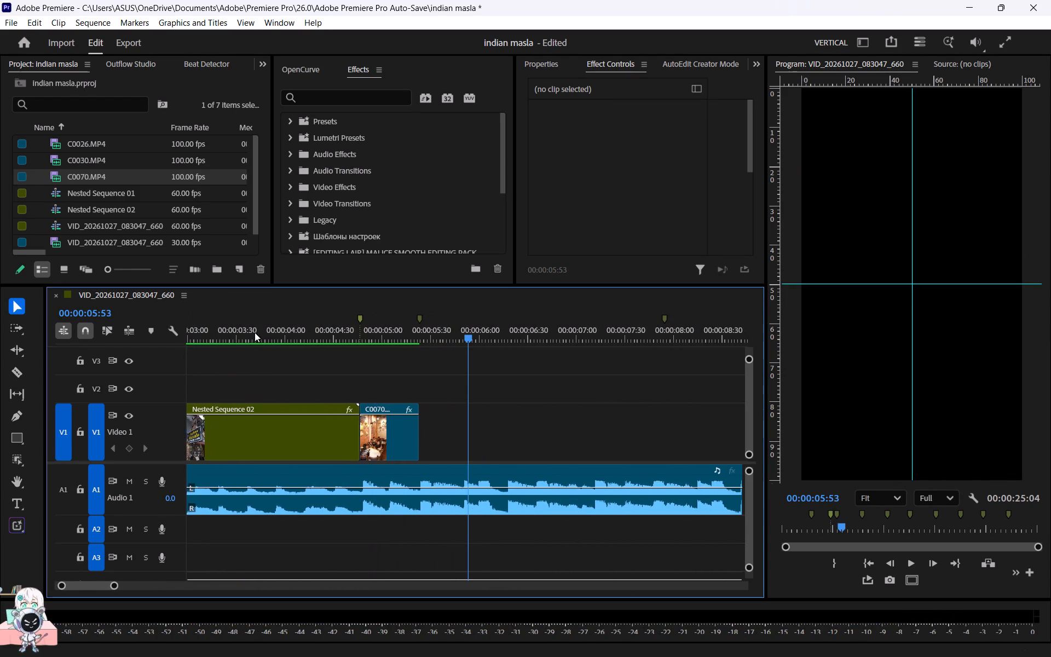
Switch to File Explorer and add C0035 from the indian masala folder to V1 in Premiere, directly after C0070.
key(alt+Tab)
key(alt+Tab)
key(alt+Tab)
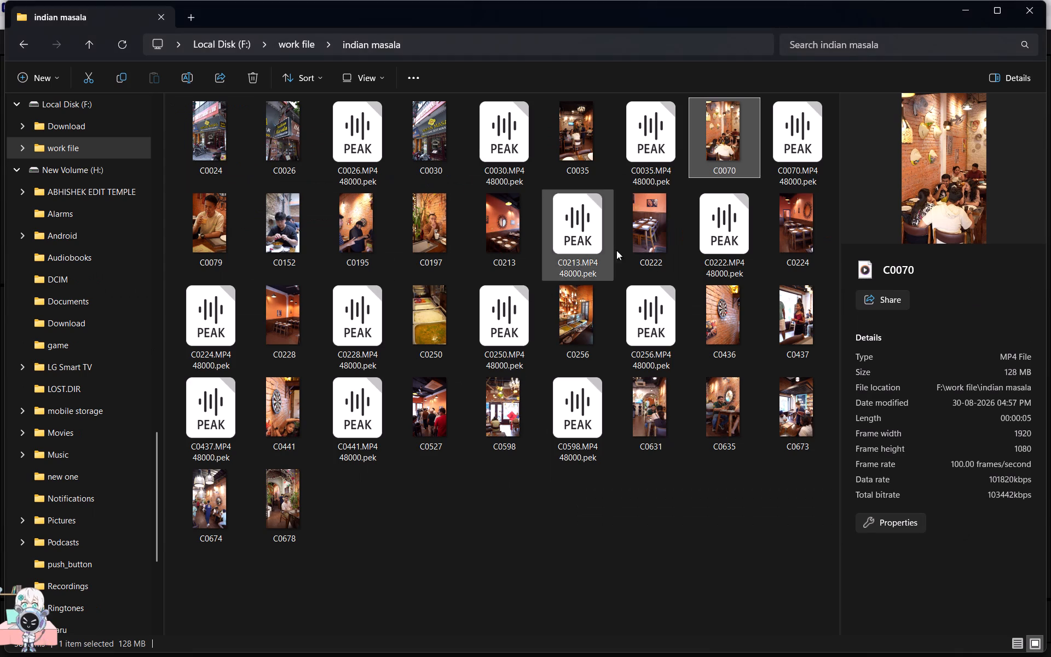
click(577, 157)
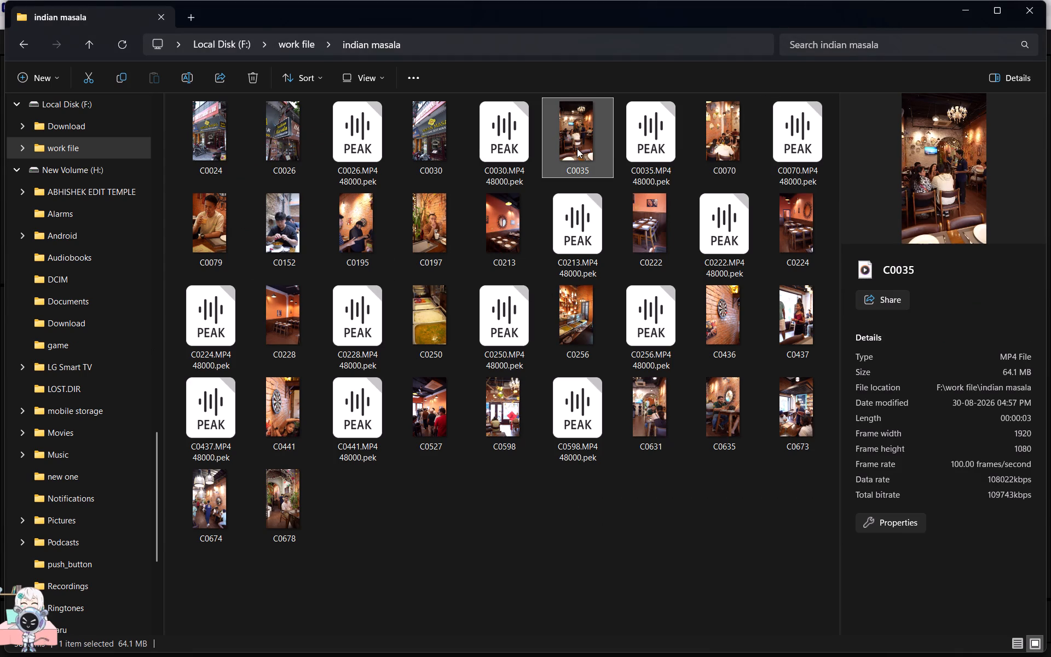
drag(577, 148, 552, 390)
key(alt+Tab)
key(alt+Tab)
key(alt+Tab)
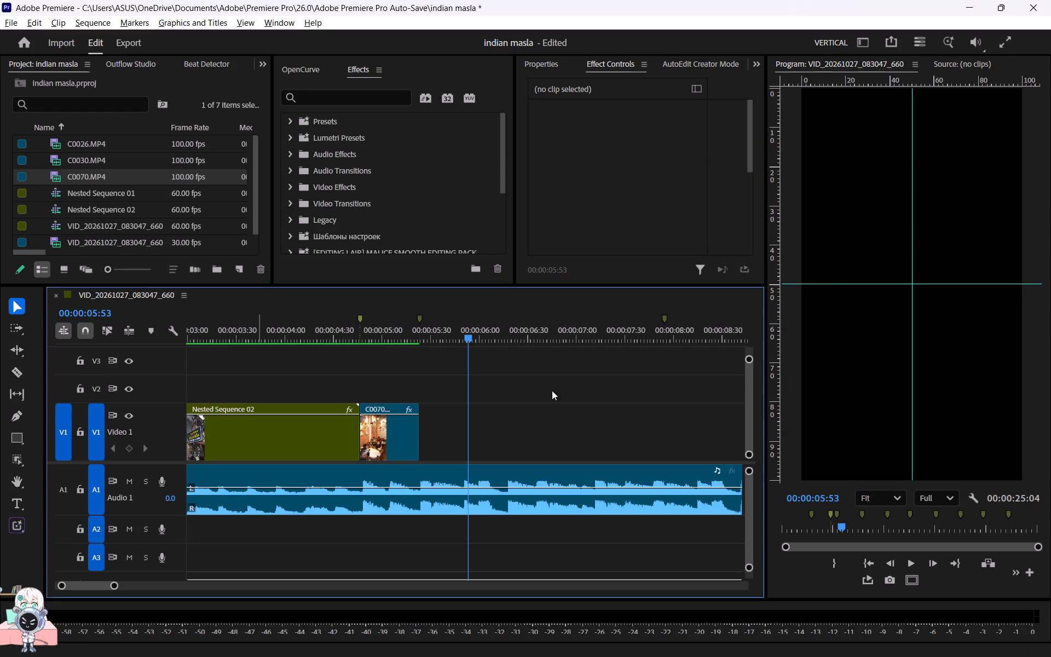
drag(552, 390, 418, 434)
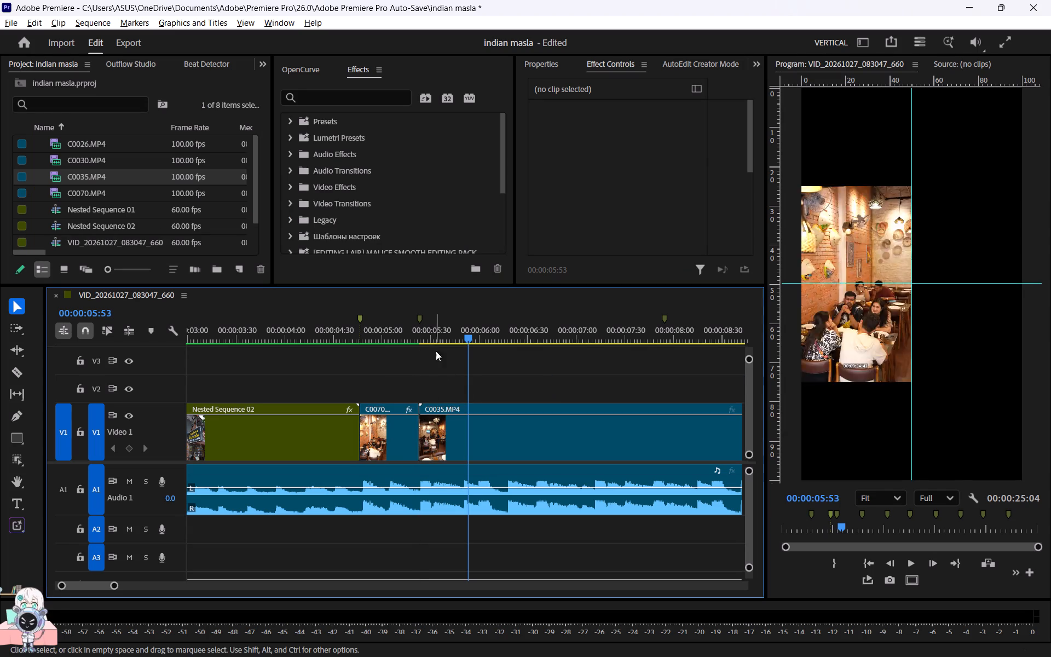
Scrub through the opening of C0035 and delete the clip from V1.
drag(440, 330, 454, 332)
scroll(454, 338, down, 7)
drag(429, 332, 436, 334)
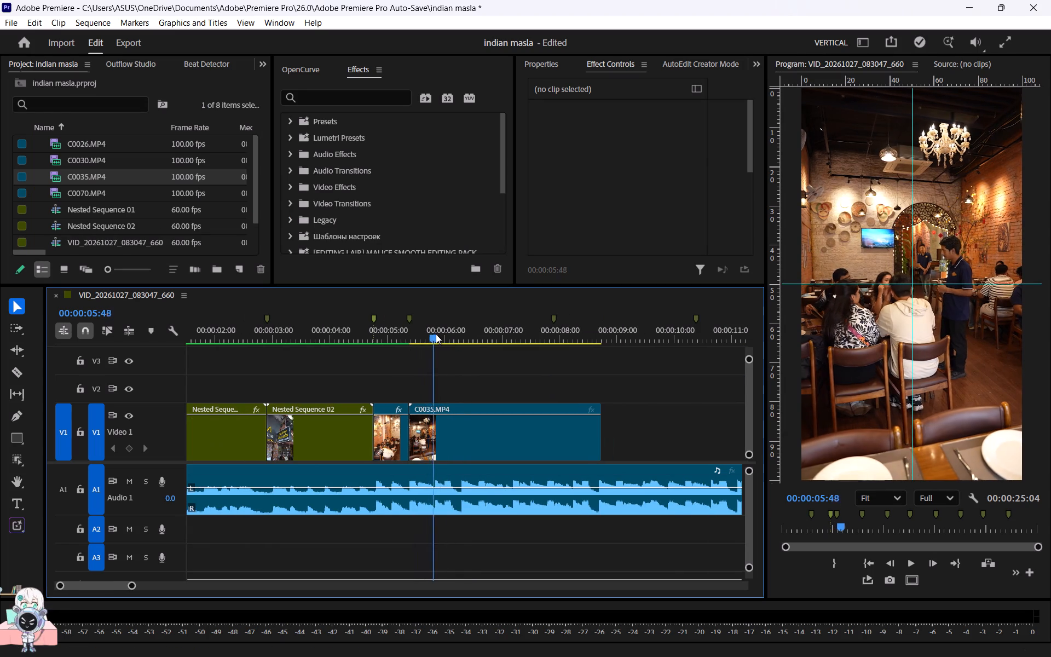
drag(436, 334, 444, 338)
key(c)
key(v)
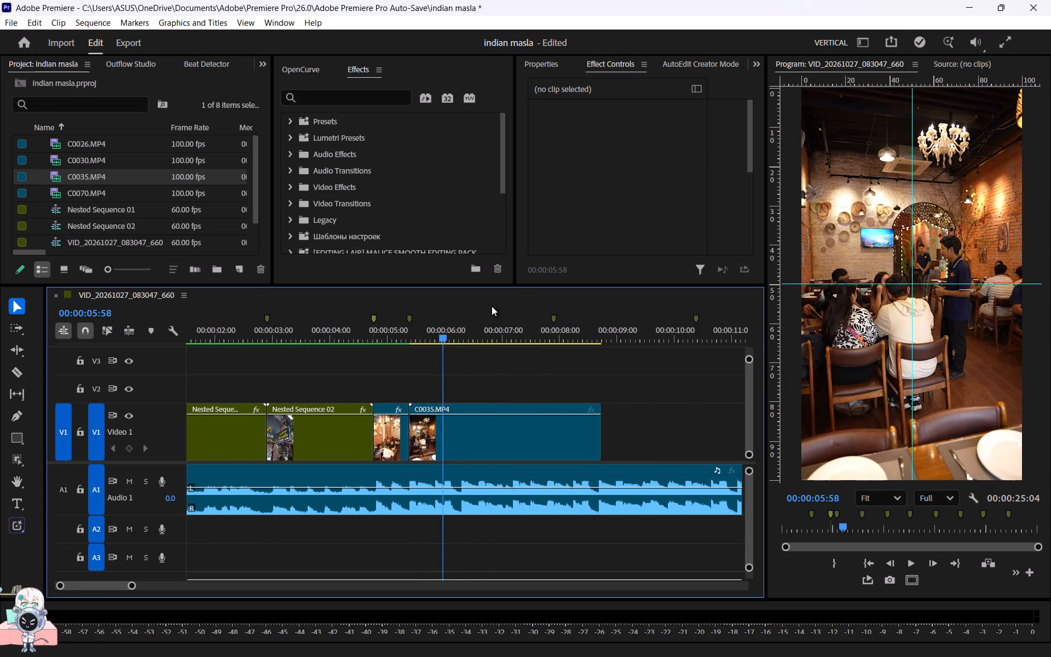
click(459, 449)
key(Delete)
Preview footage in File Explorer's indian masala folder and add C0213 to V1 in Premiere, directly after C0070.
key(alt+Tab)
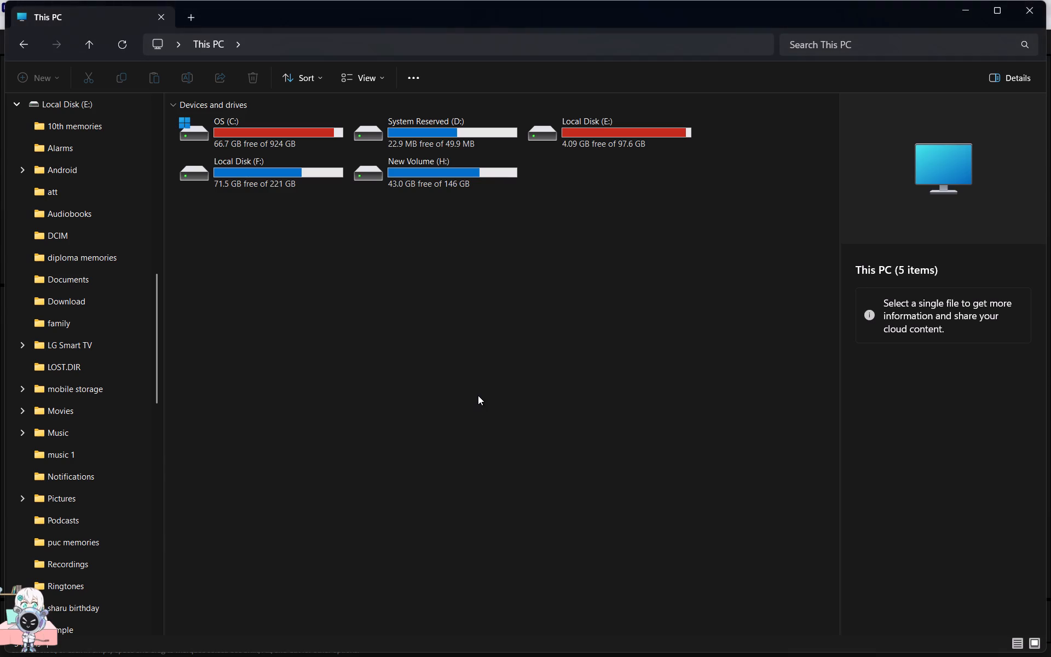
key(alt+Tab)
key(alt+Tab)
click(744, 156)
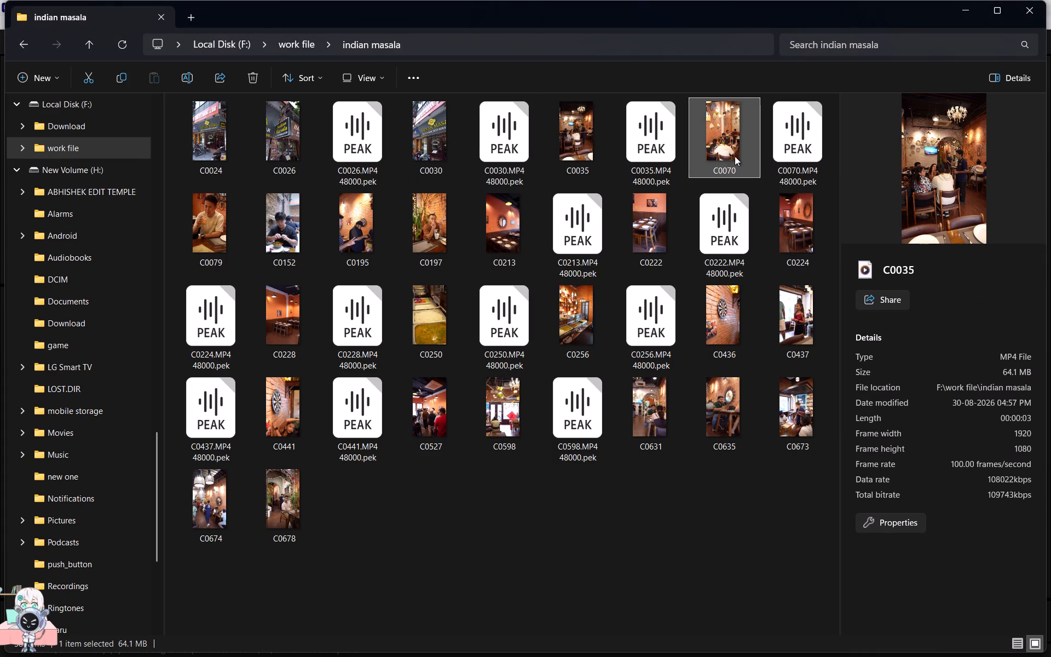
click(218, 202)
click(267, 221)
click(345, 225)
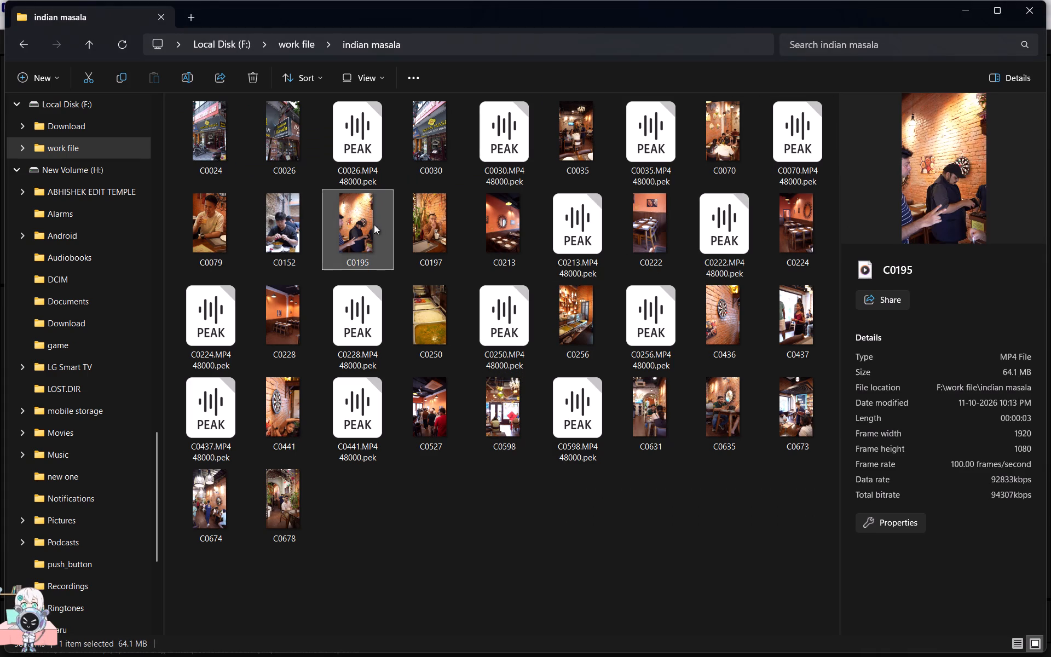
click(441, 224)
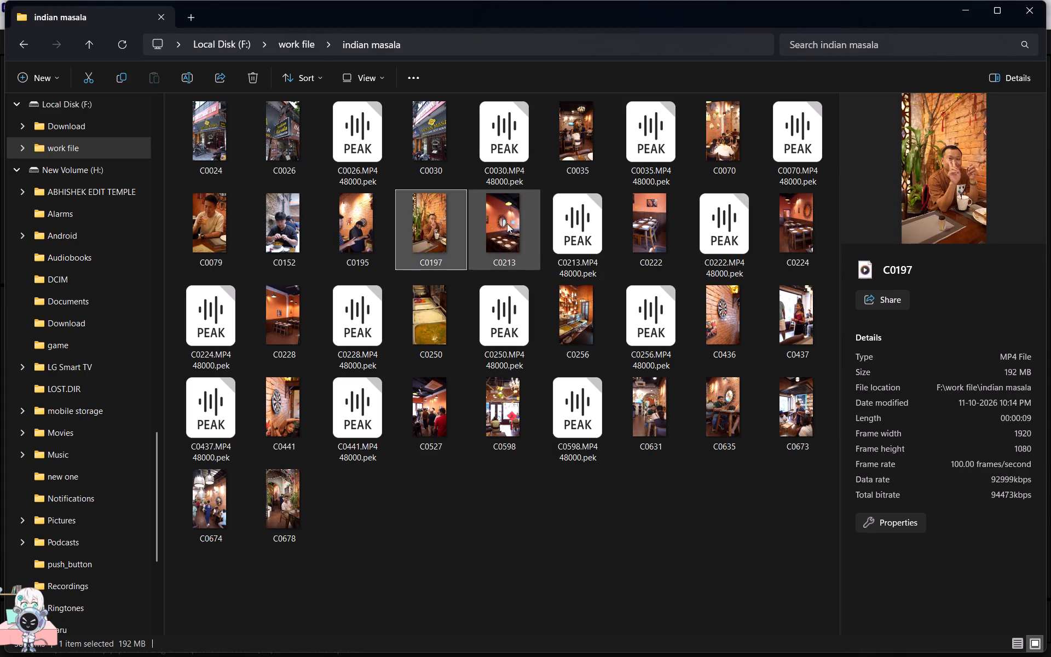
click(502, 221)
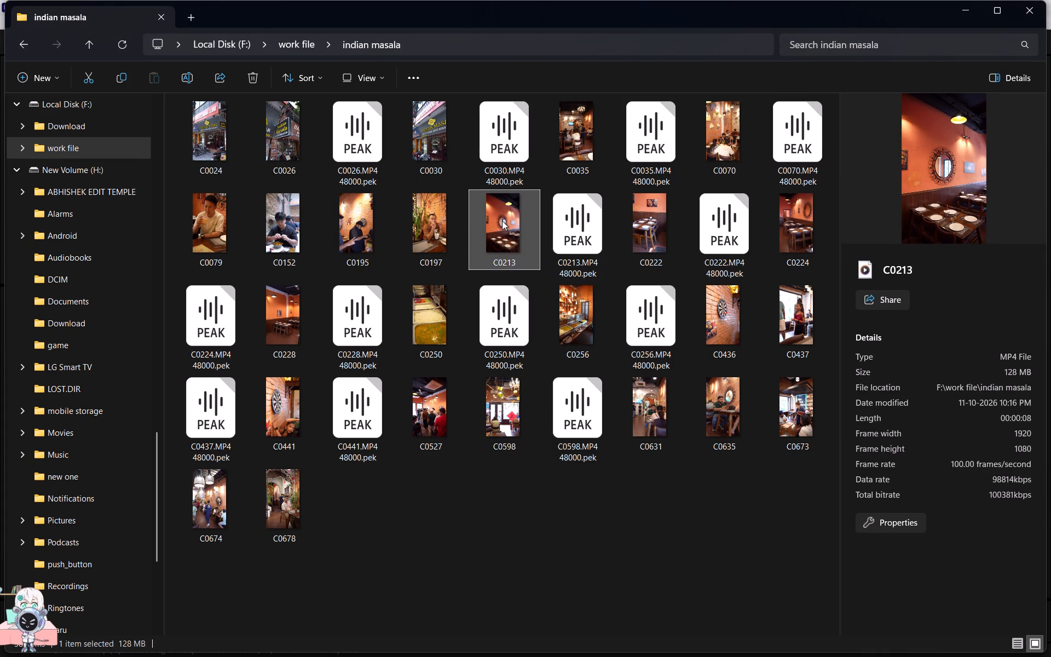
click(502, 221)
drag(493, 219, 529, 274)
key(alt+Tab)
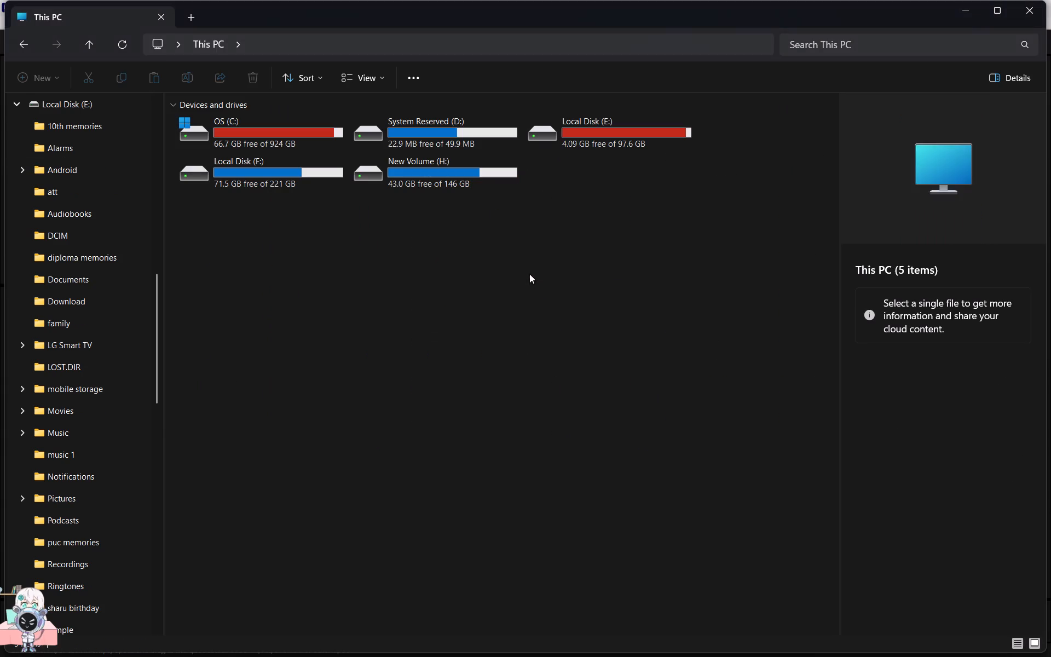
drag(529, 274, 423, 438)
key(alt+Tab)
key(alt+Tab)
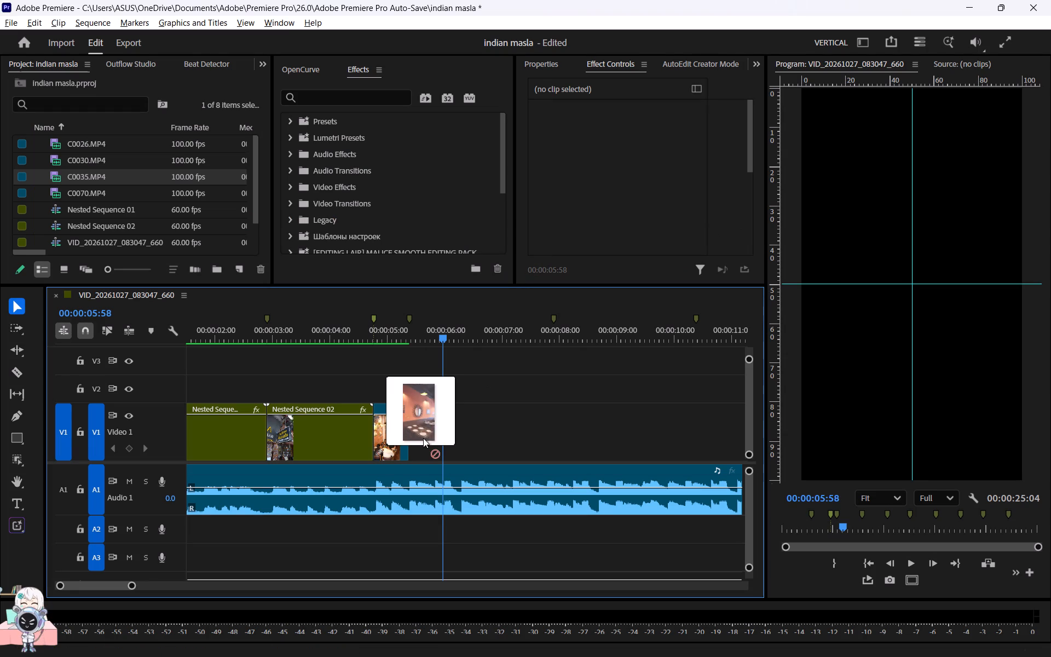
drag(423, 438, 414, 412)
Split C0213 at the fourth beat marker and delete the part after it.
scroll(424, 386, down, 5)
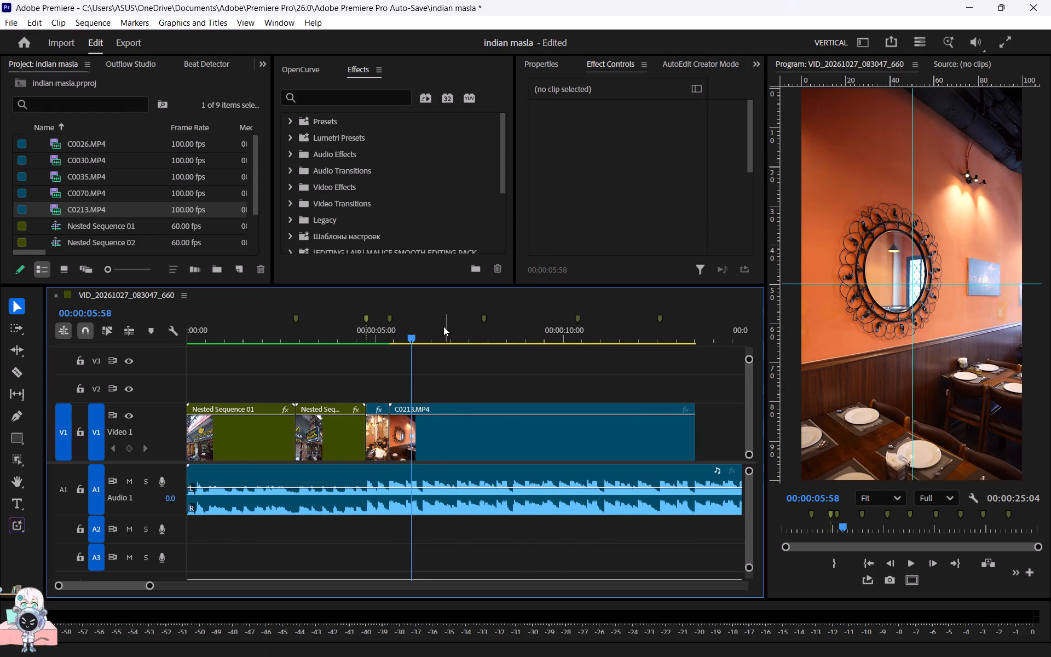
drag(420, 327, 389, 337)
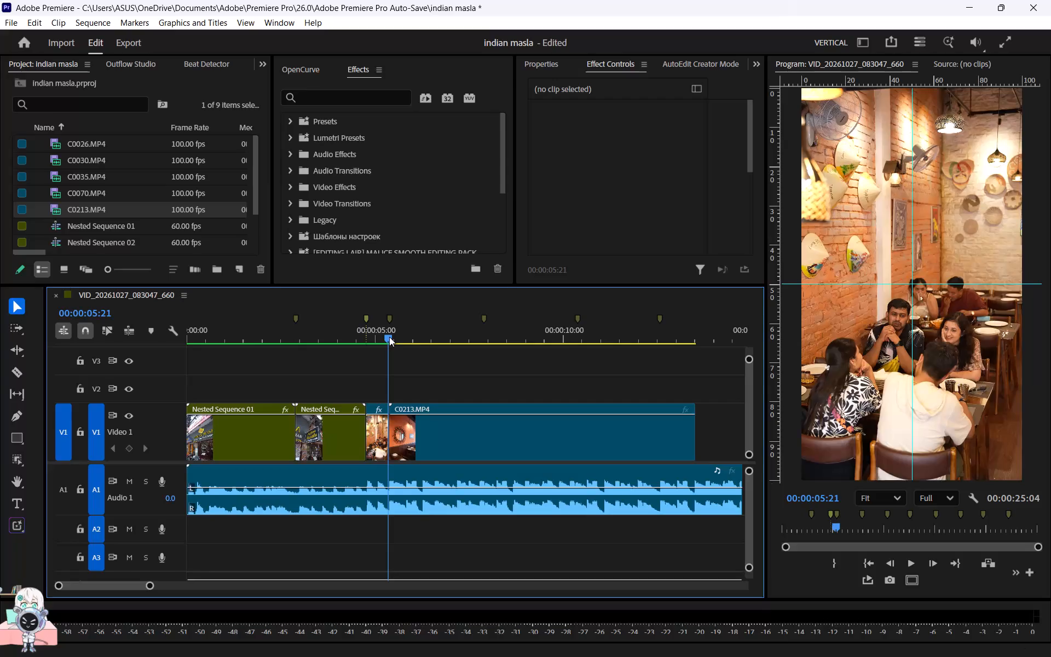
drag(389, 337, 396, 339)
key(c)
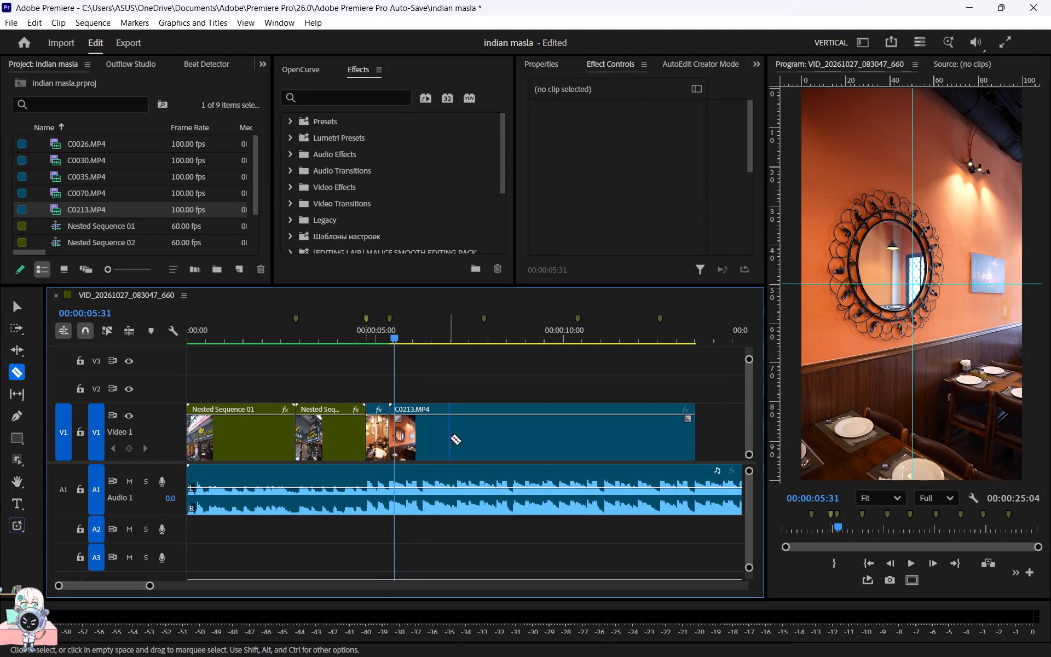
click(481, 434)
key(v)
click(517, 443)
key(Delete)
Slow the C0213 clip to 50% speed with Optical flow time interpolation.
click(430, 452)
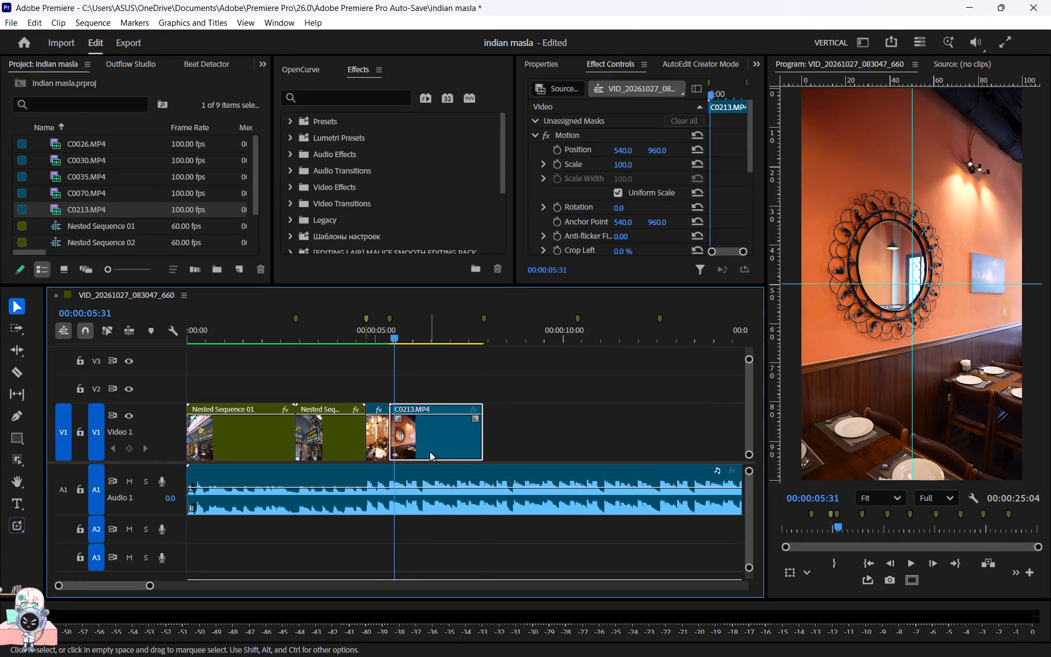
key(ctrl+r)
key(5)
key(0)
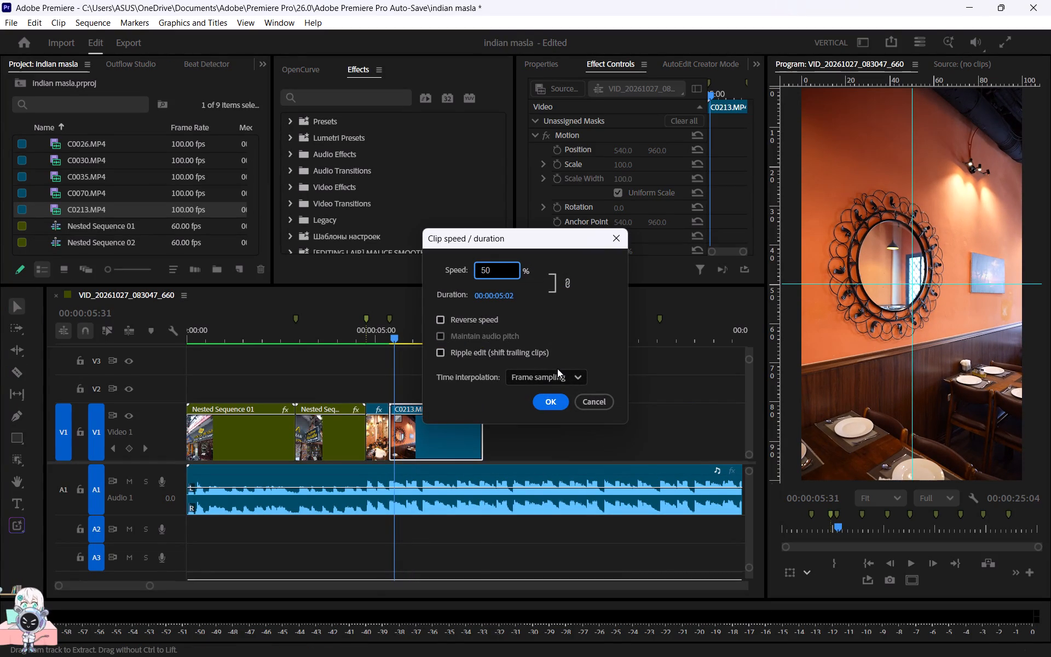
click(553, 373)
click(523, 440)
click(555, 396)
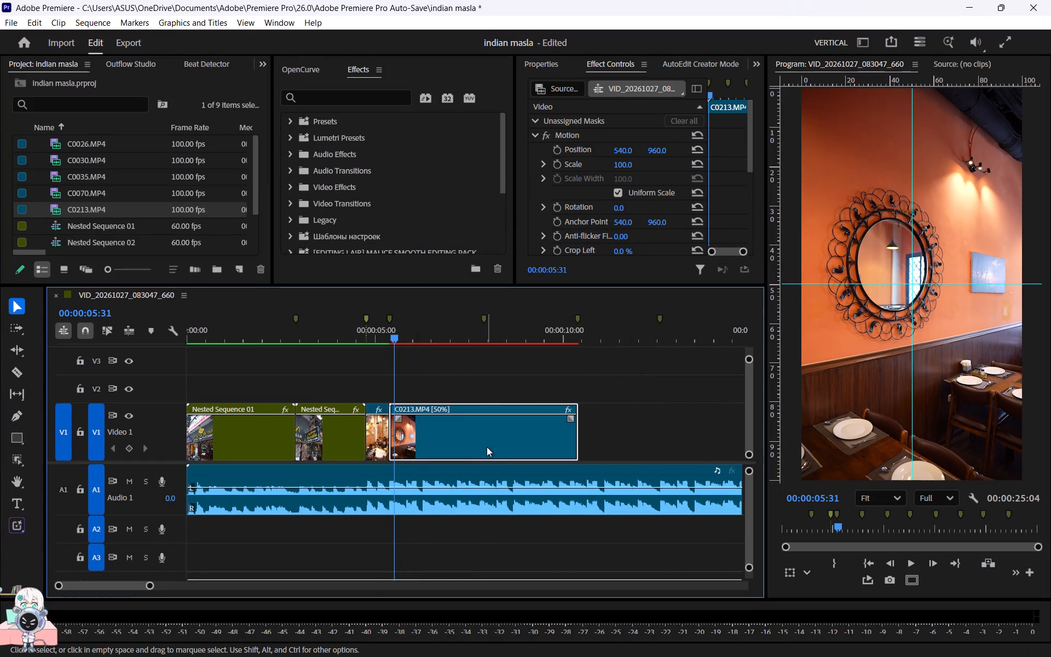
Split the slowed C0213 clip at the fourth beat marker and delete the excess after it.
key(c)
drag(486, 436, 486, 431)
key(v)
click(516, 427)
key(Delete)
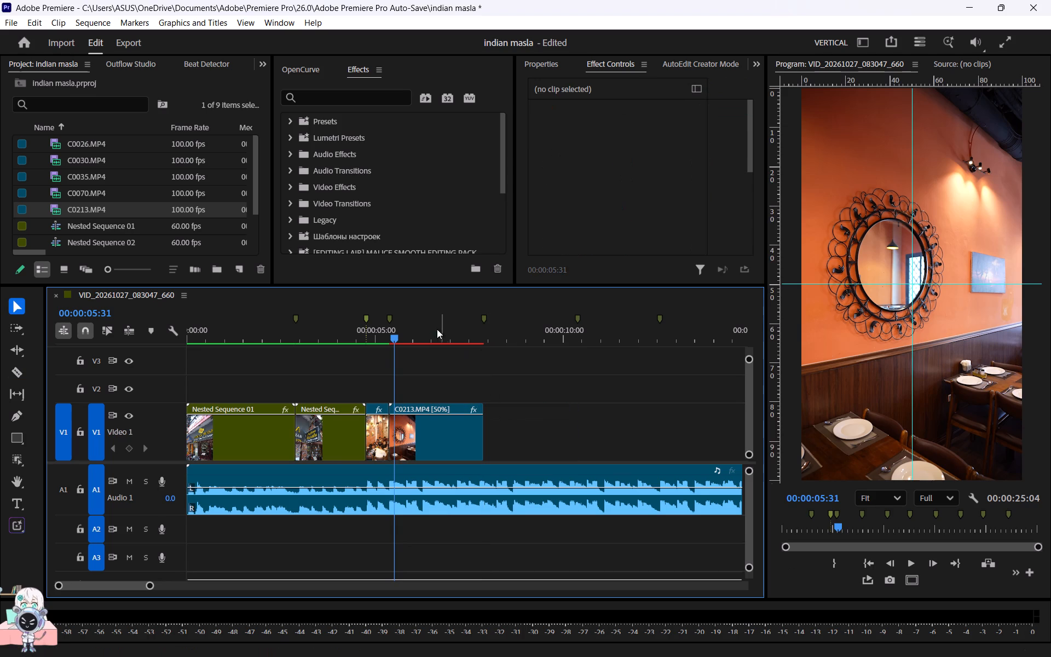
Play back C0213, cut a short piece off its start, and move the remainder back against C0070.
drag(404, 329, 368, 329)
key(space)
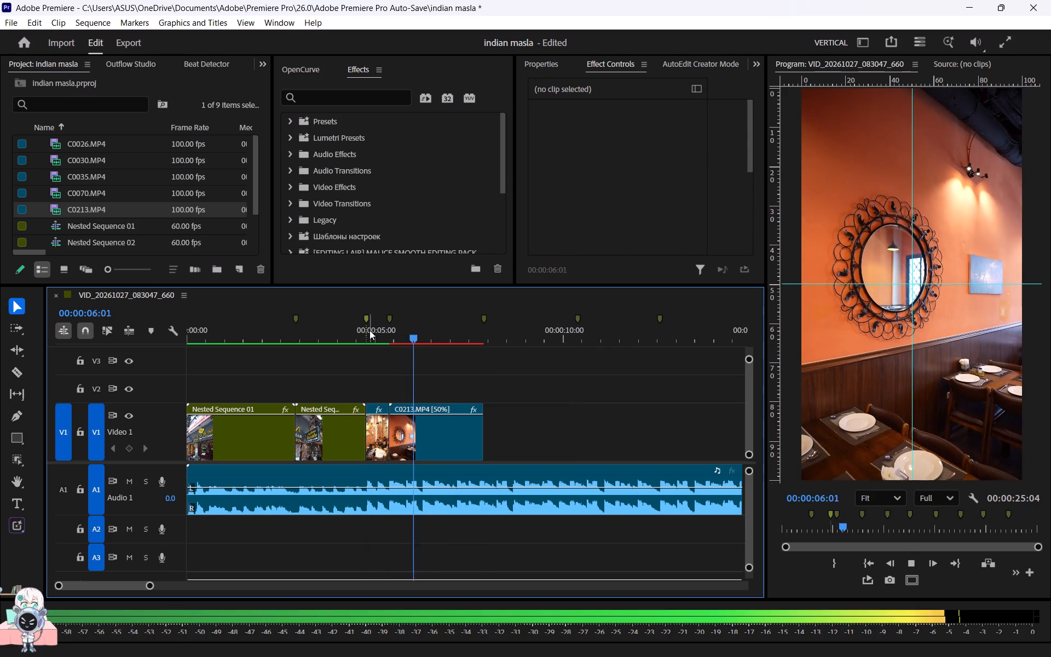
key(c)
key(space)
key(c)
click(401, 420)
key(v)
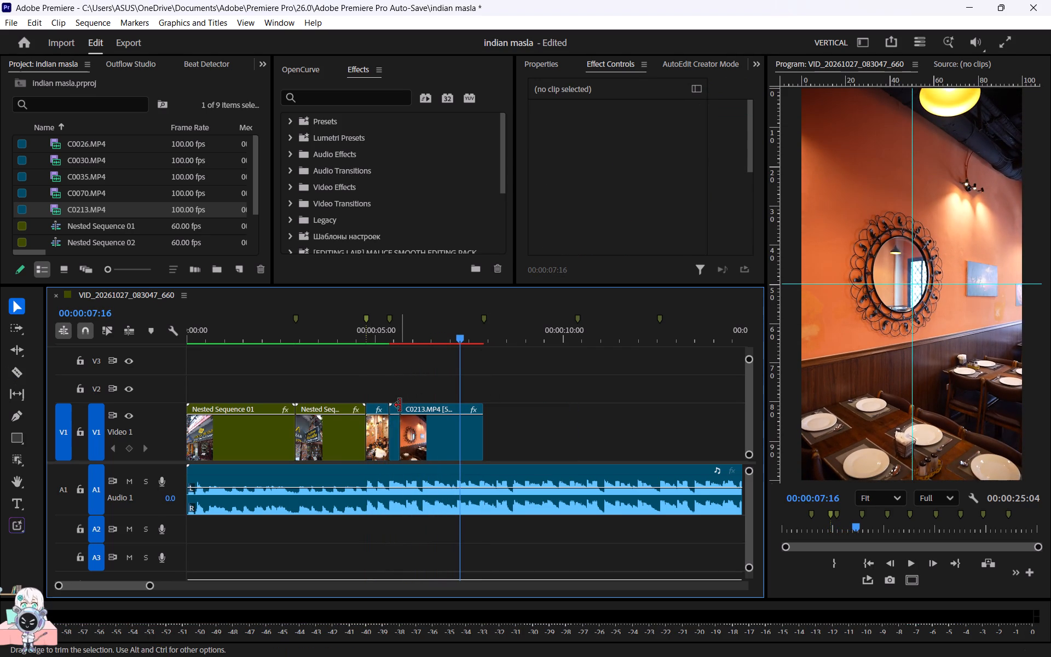
click(394, 435)
key(Delete)
drag(427, 446, 419, 446)
Adjust the end of C0213 so it finishes at about 00:00:07:46, just before the fourth beat marker.
drag(469, 454, 475, 455)
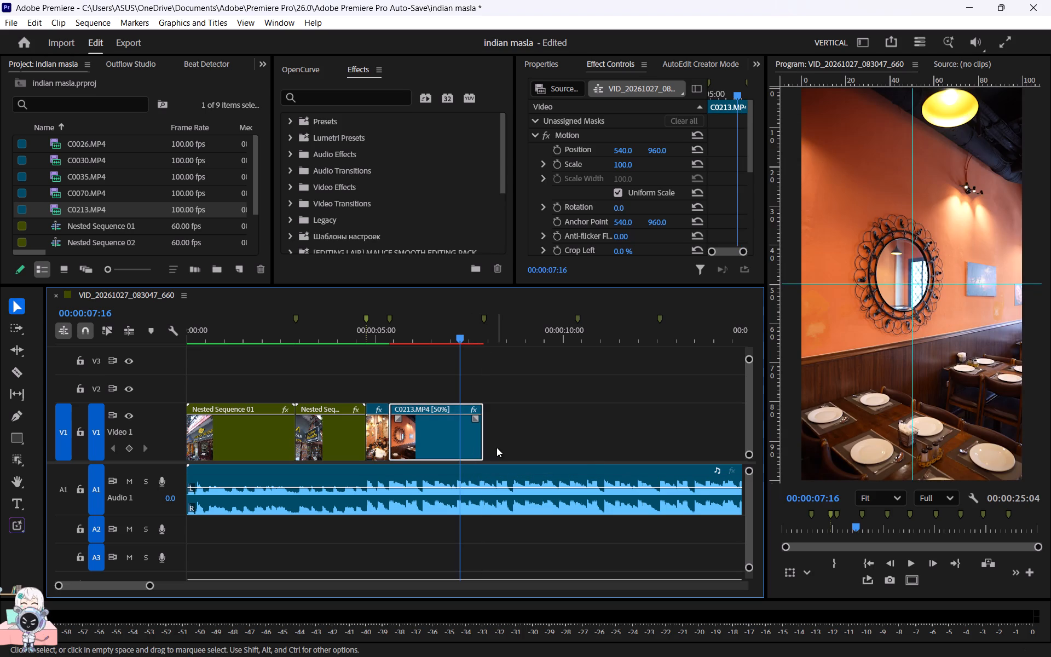
drag(463, 326, 481, 329)
drag(493, 431, 488, 431)
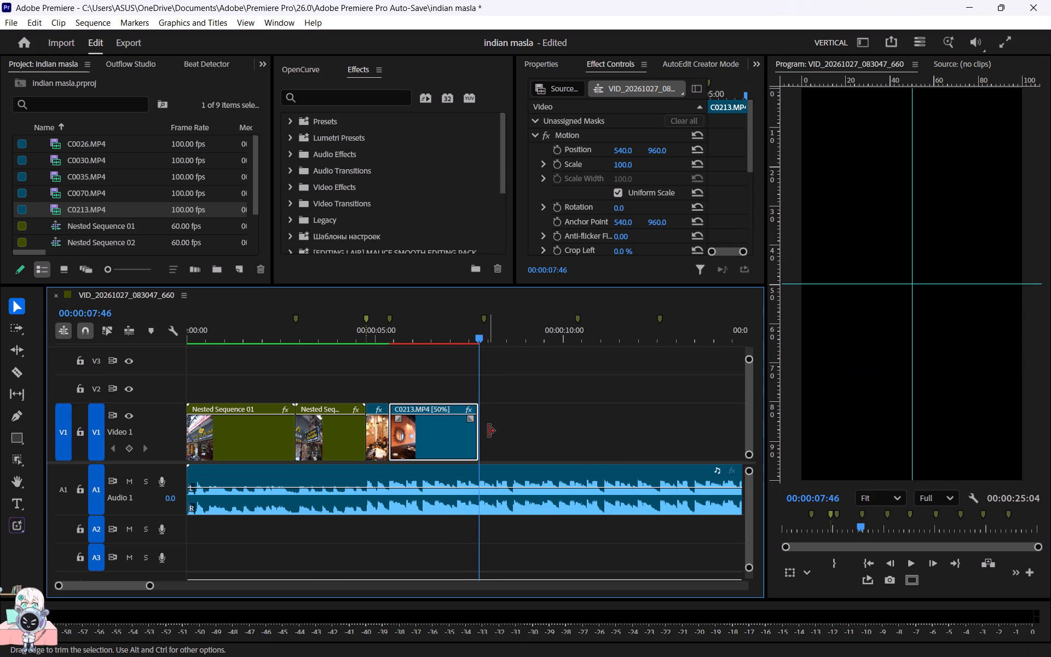
Bring C0222 from the indian masala folder onto video track 1, starting at the fourth beat marker.
key(alt+Tab)
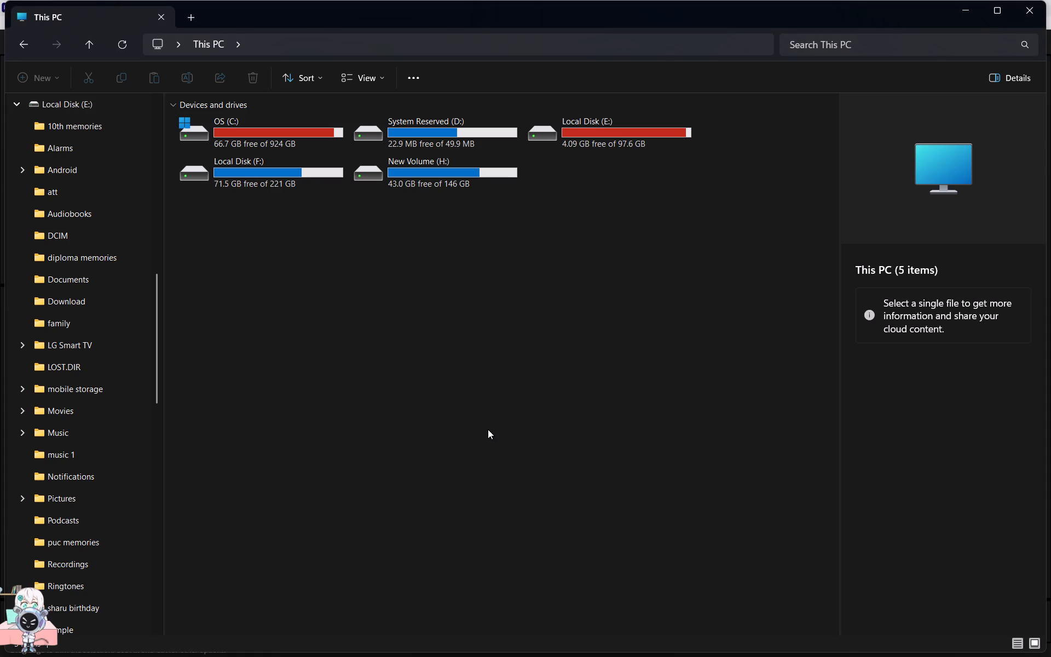
key(alt+Tab)
key(alt+Tab)
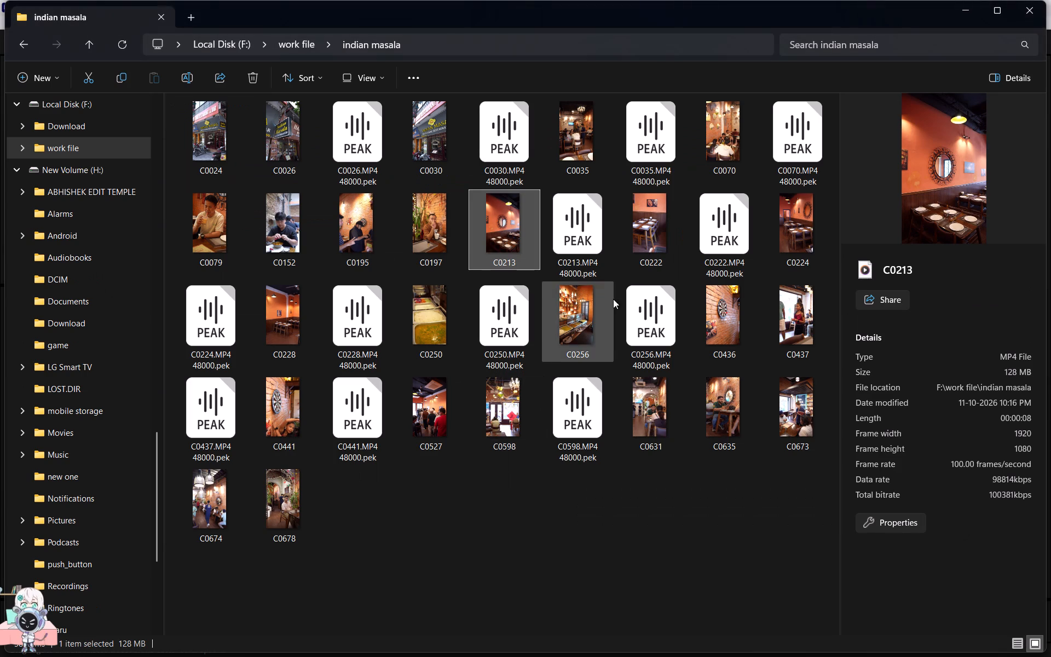
click(652, 232)
drag(644, 222, 682, 304)
key(alt+Tab)
key(alt+Tab)
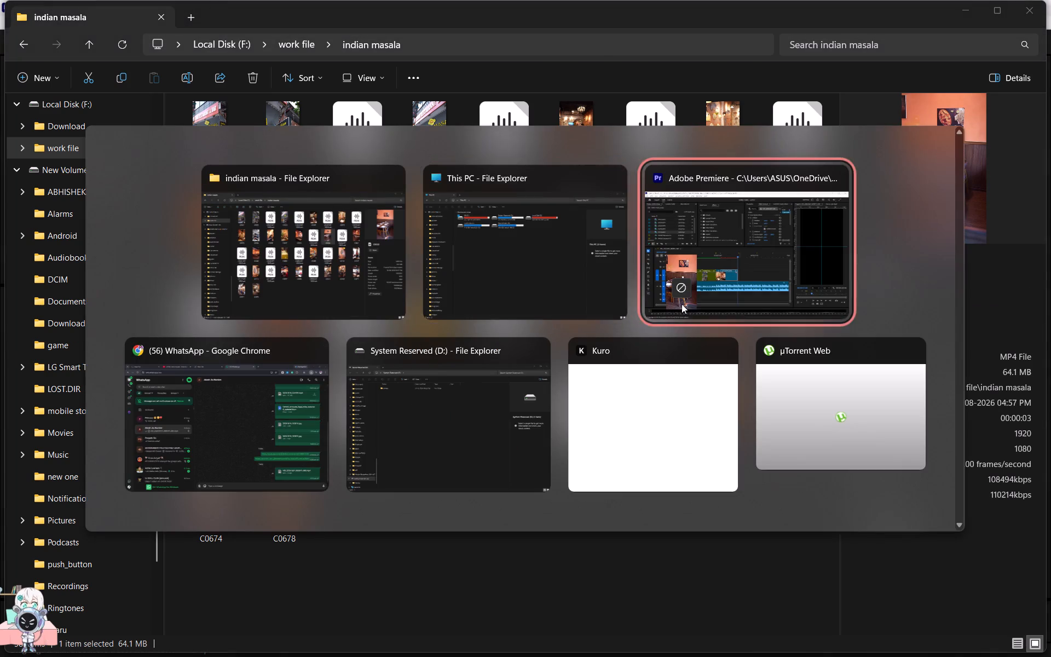
drag(682, 304, 488, 414)
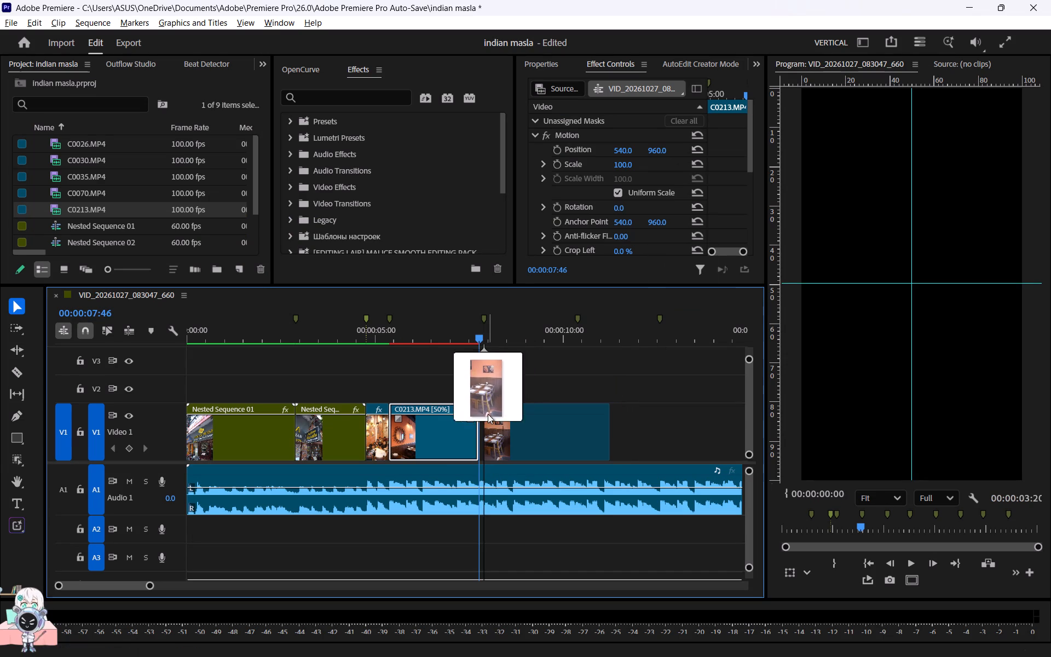
drag(488, 414, 487, 414)
Look through C0222, split it at 00:00:09:14, and delete the part before the cut.
drag(482, 325, 534, 339)
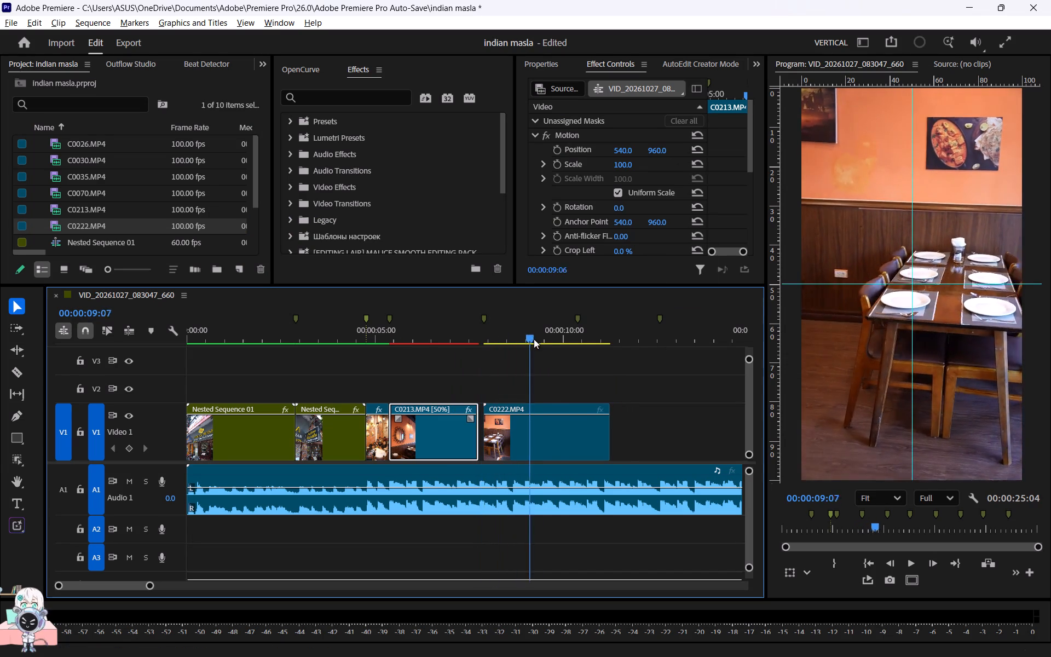
drag(534, 339, 592, 345)
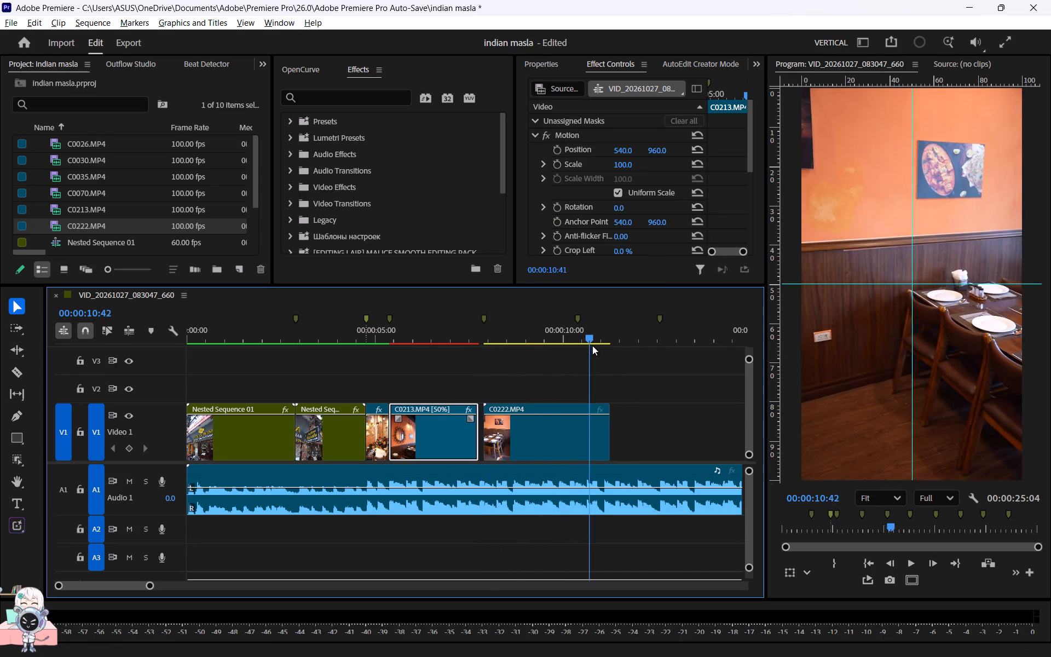
drag(592, 345, 512, 341)
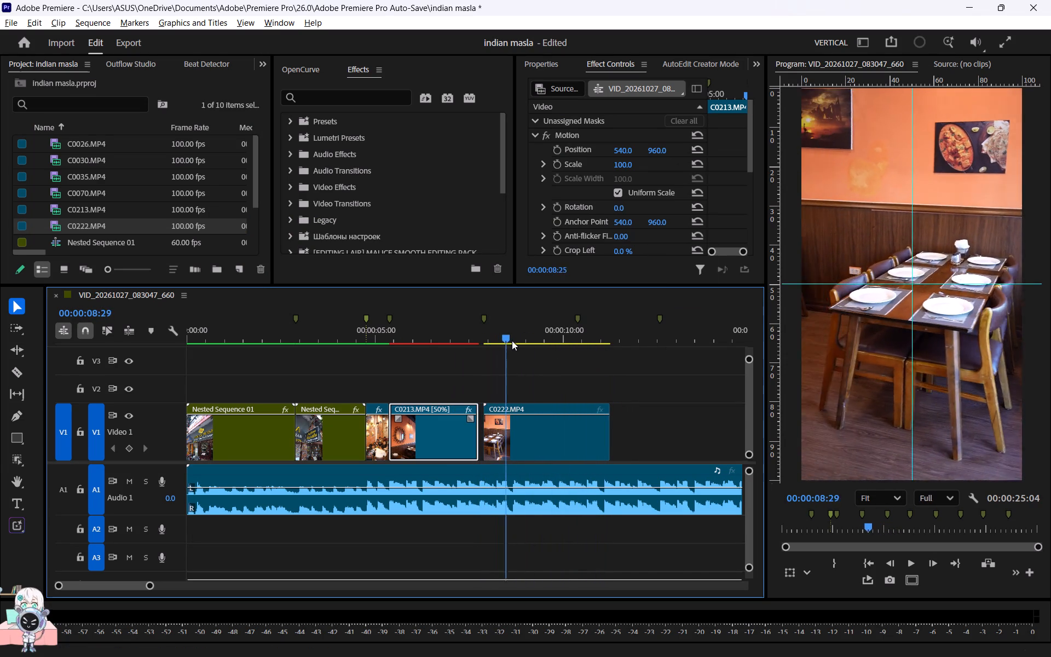
drag(512, 341, 549, 342)
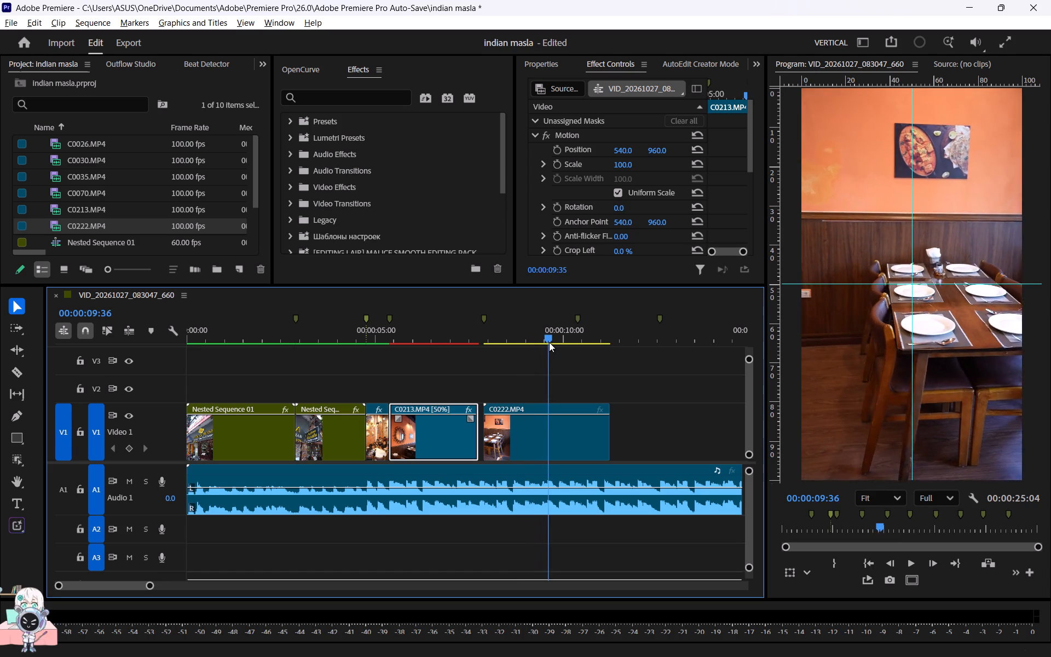
drag(549, 342, 535, 341)
key(c)
drag(532, 439, 532, 433)
key(v)
click(507, 404)
key(Delete)
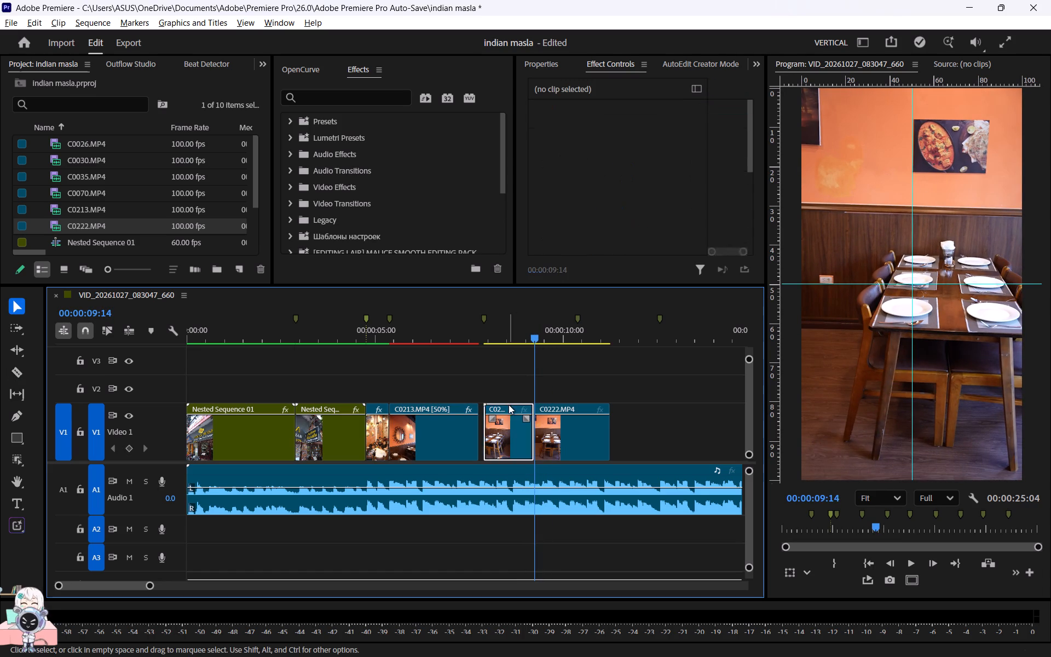
Move the remaining C0222 piece so it starts at the fifth beat marker.
drag(569, 439, 612, 443)
drag(657, 444, 676, 445)
drag(629, 445, 631, 447)
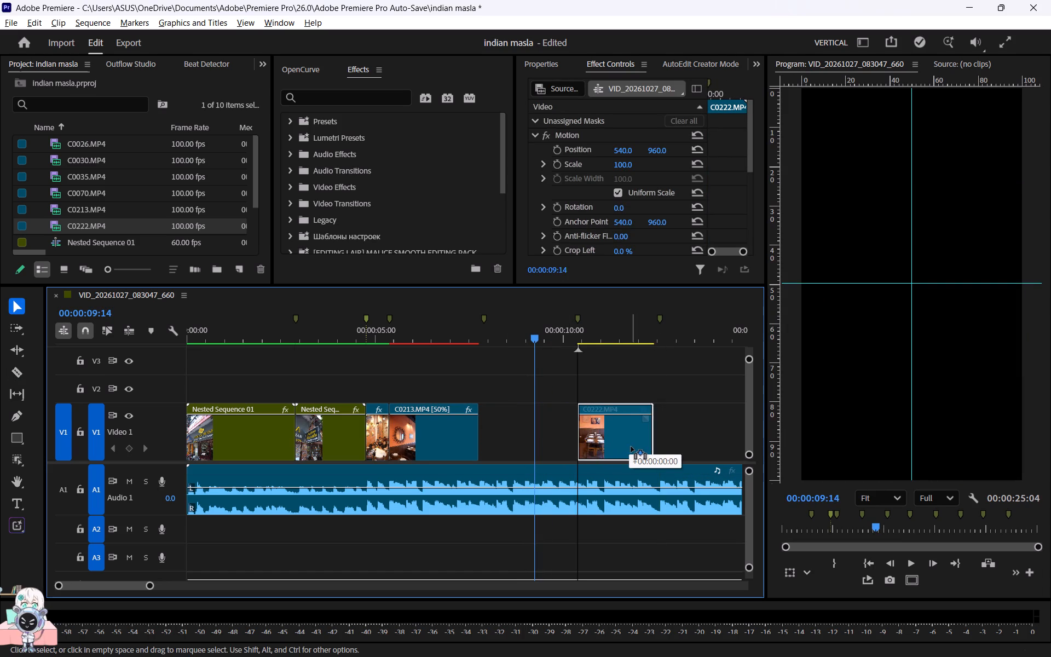
drag(631, 447, 623, 447)
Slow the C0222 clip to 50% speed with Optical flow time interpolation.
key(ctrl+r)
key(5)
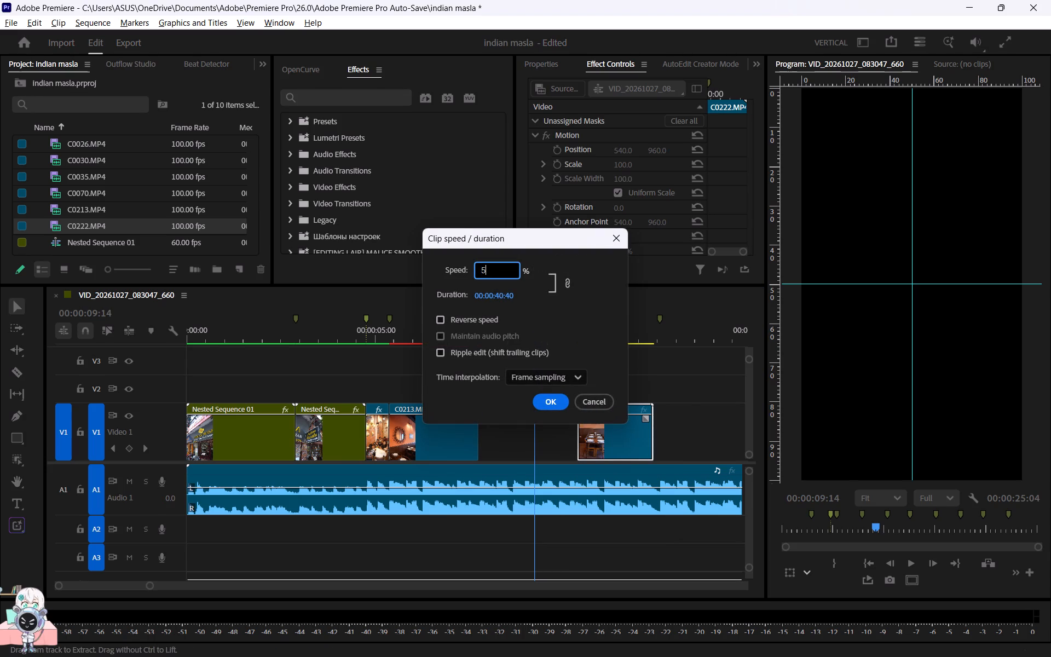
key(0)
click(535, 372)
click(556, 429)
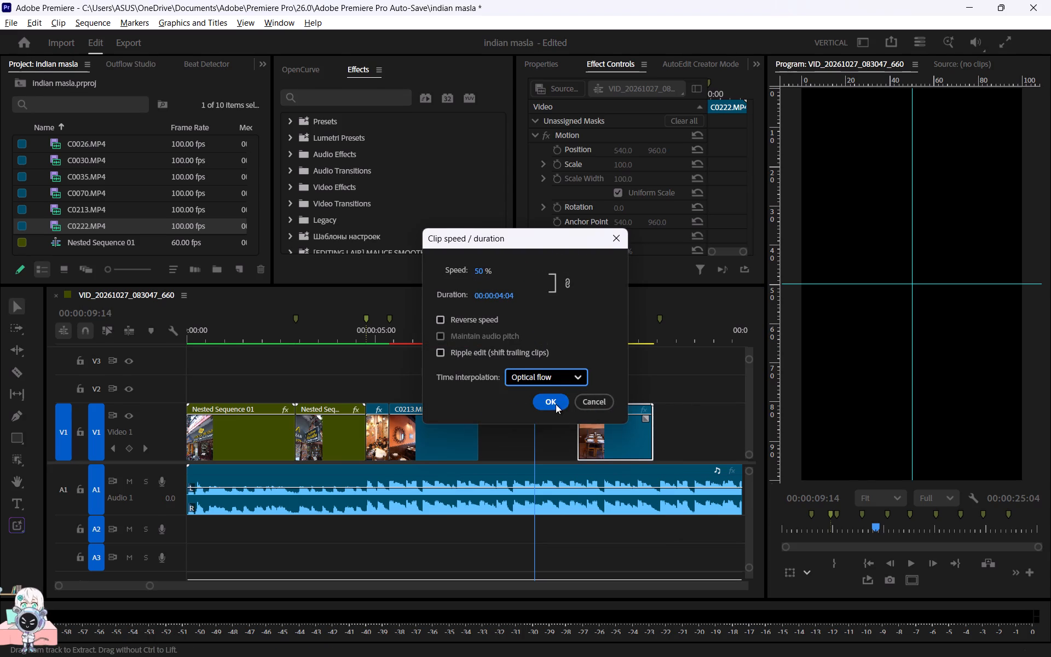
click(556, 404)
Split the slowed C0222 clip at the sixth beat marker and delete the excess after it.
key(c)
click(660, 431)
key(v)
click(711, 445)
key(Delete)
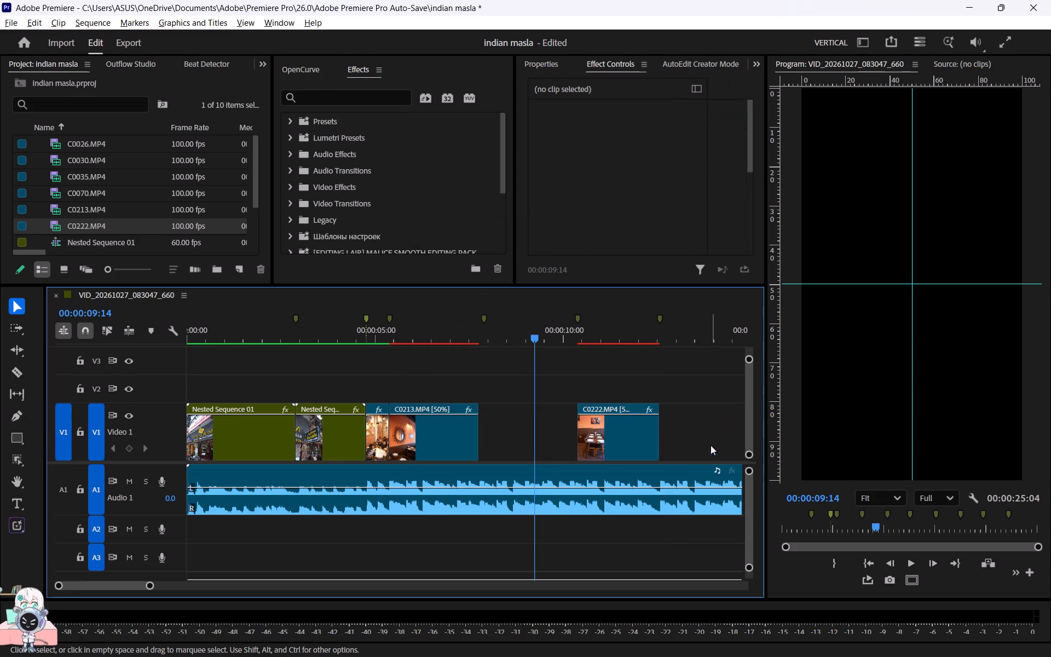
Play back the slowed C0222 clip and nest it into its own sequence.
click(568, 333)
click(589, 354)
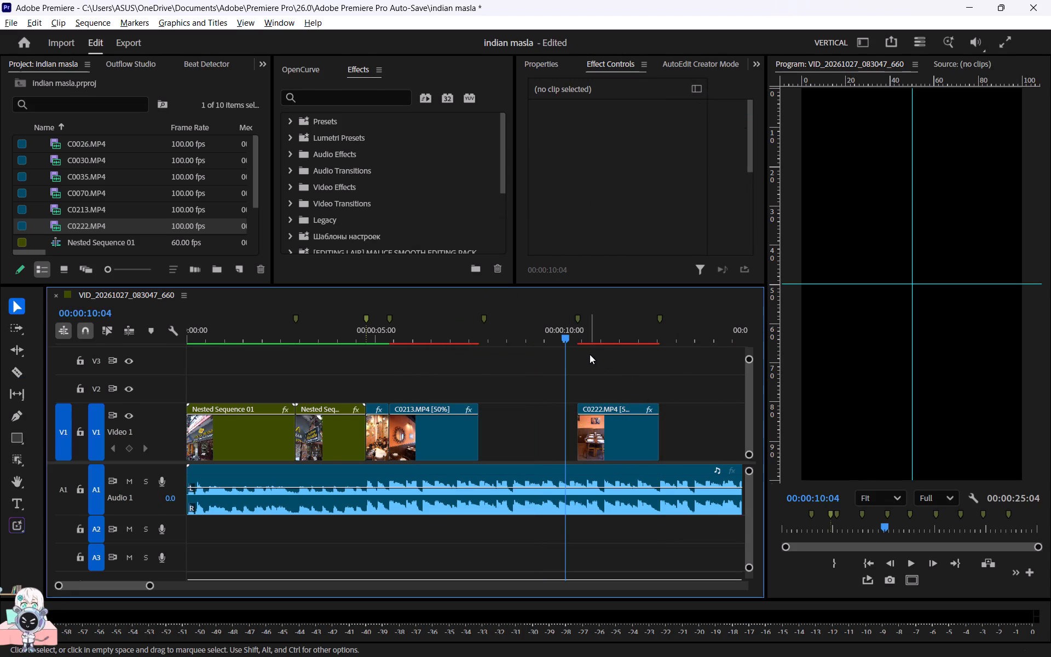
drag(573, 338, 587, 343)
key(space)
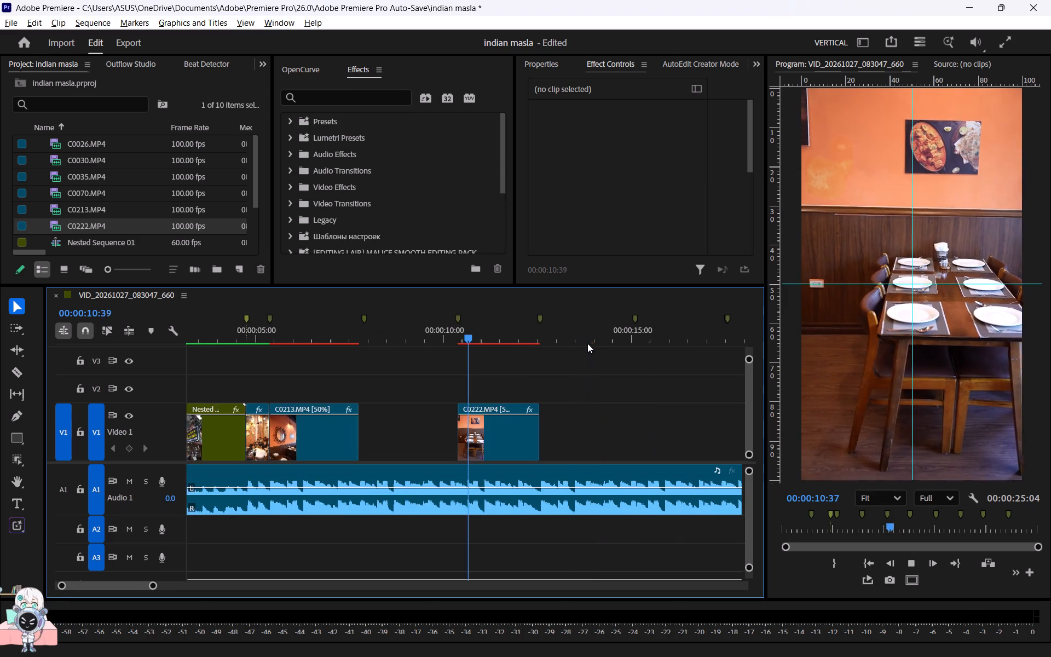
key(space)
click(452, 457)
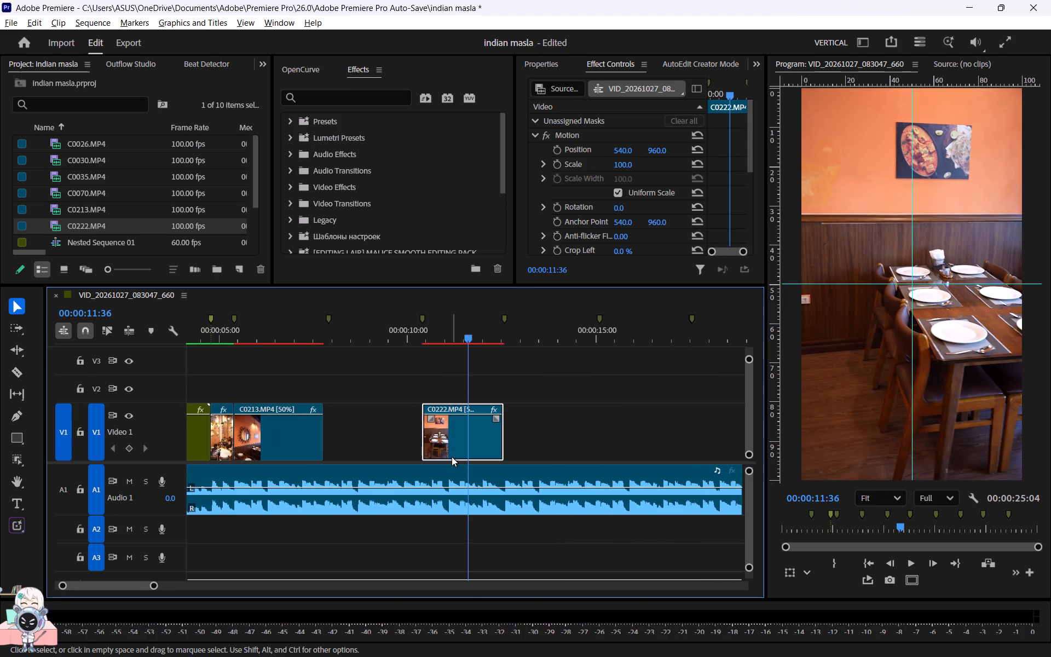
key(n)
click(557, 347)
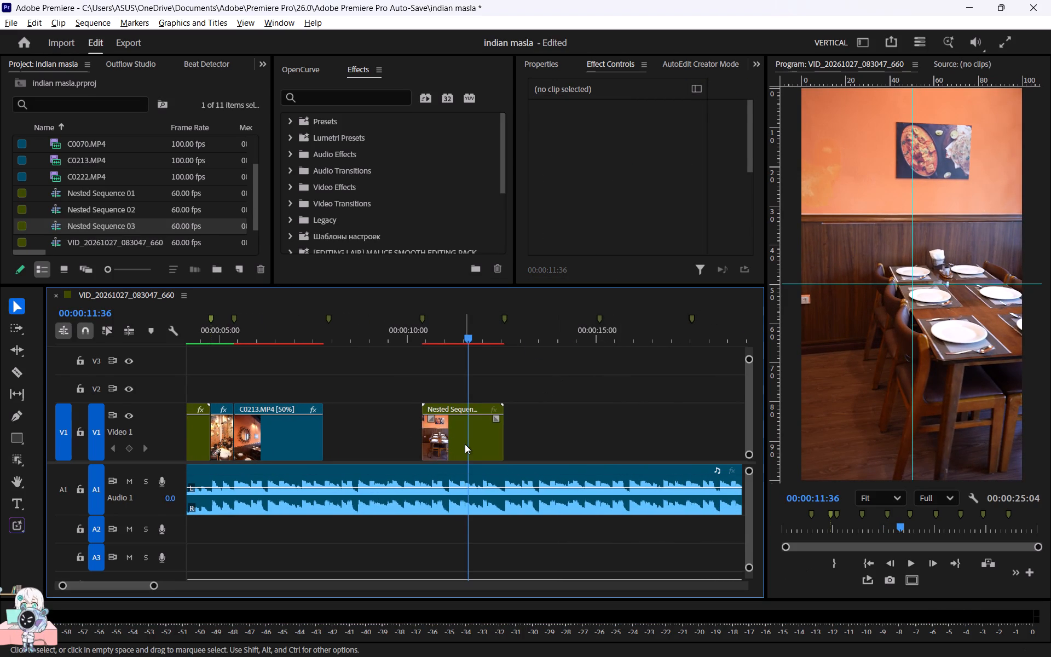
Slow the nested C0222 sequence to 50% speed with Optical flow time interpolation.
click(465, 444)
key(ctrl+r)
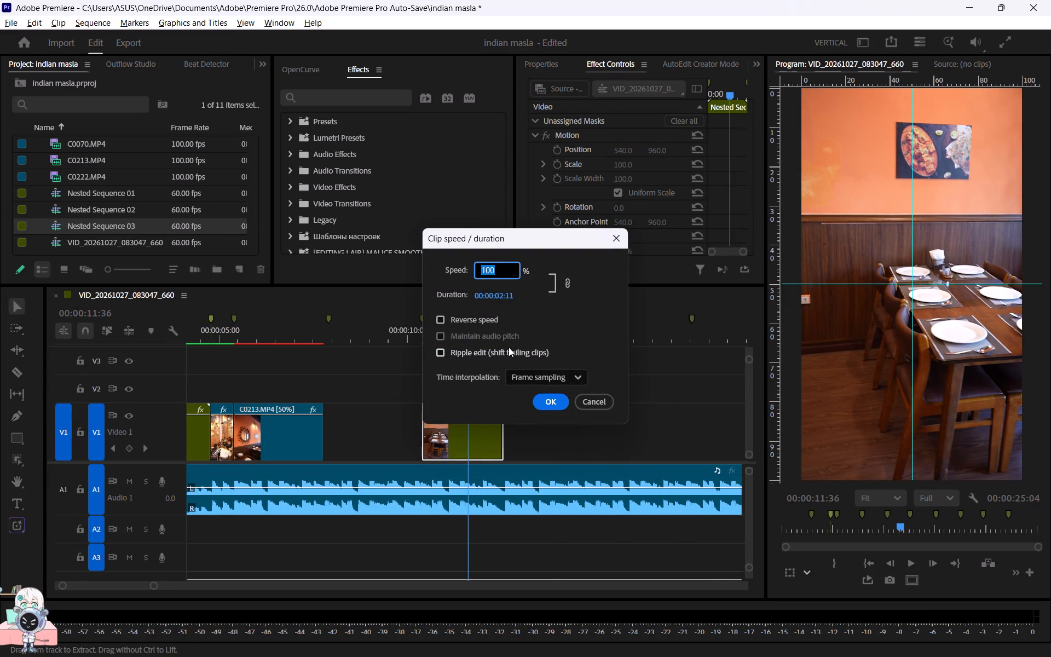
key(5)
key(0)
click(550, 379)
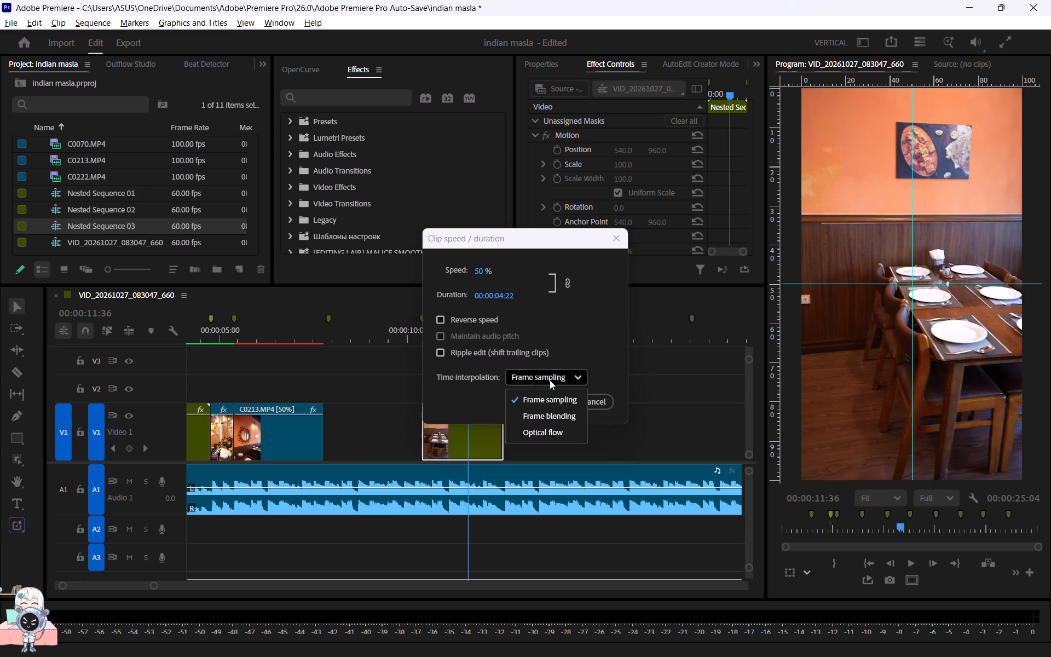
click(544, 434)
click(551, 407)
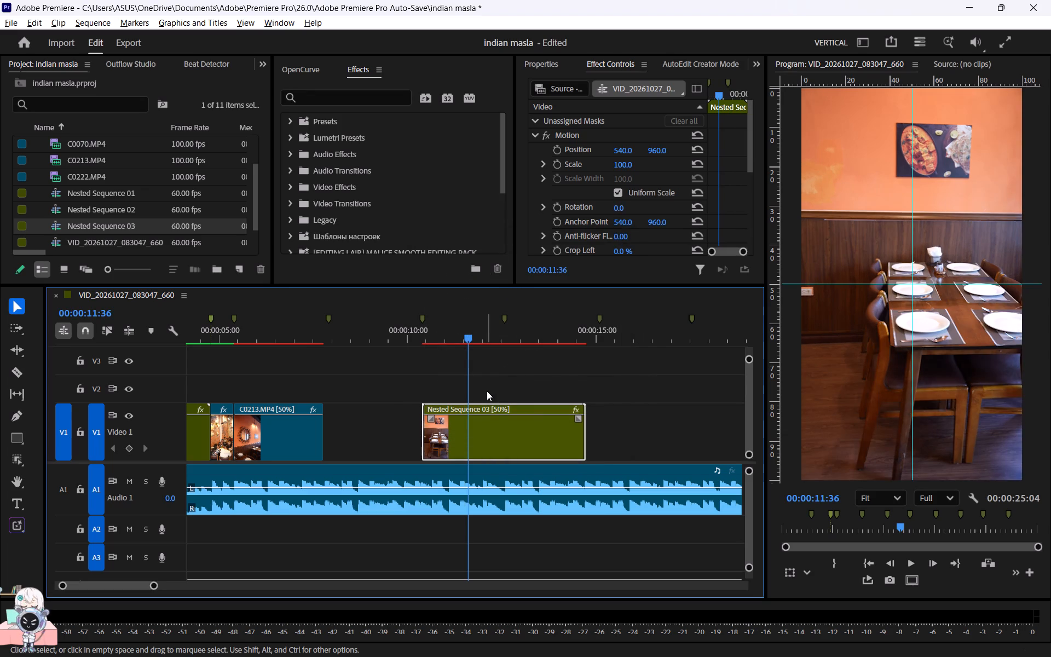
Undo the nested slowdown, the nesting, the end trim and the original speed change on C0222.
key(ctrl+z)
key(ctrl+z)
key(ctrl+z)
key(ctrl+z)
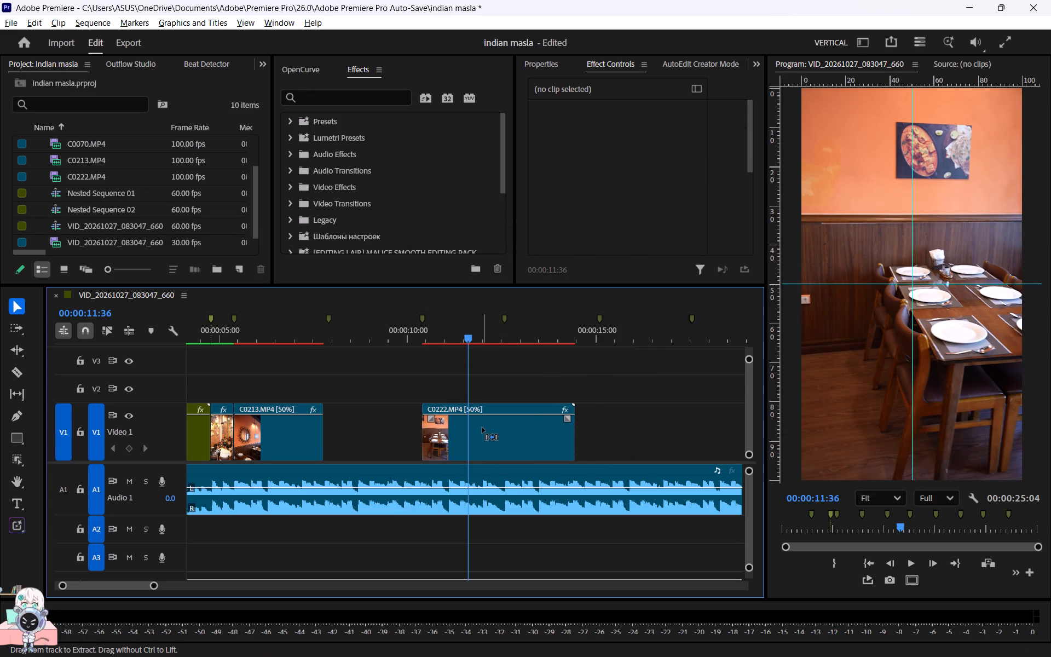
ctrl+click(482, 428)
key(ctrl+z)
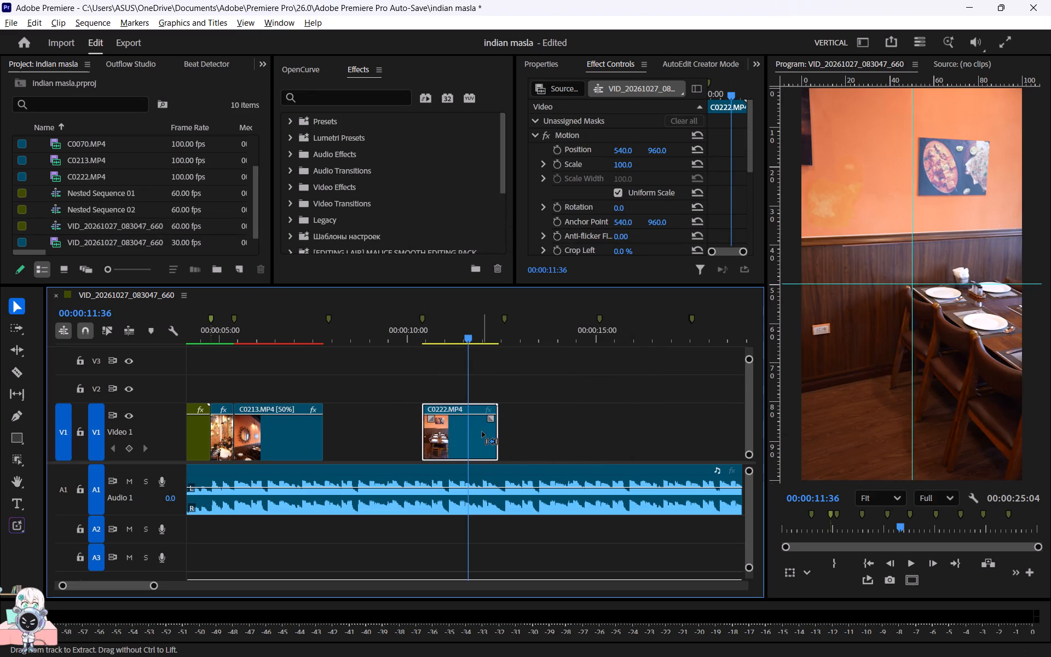
Set the C0222 clip's speed to 50% with Optical flow time interpolation.
key(ctrl+r)
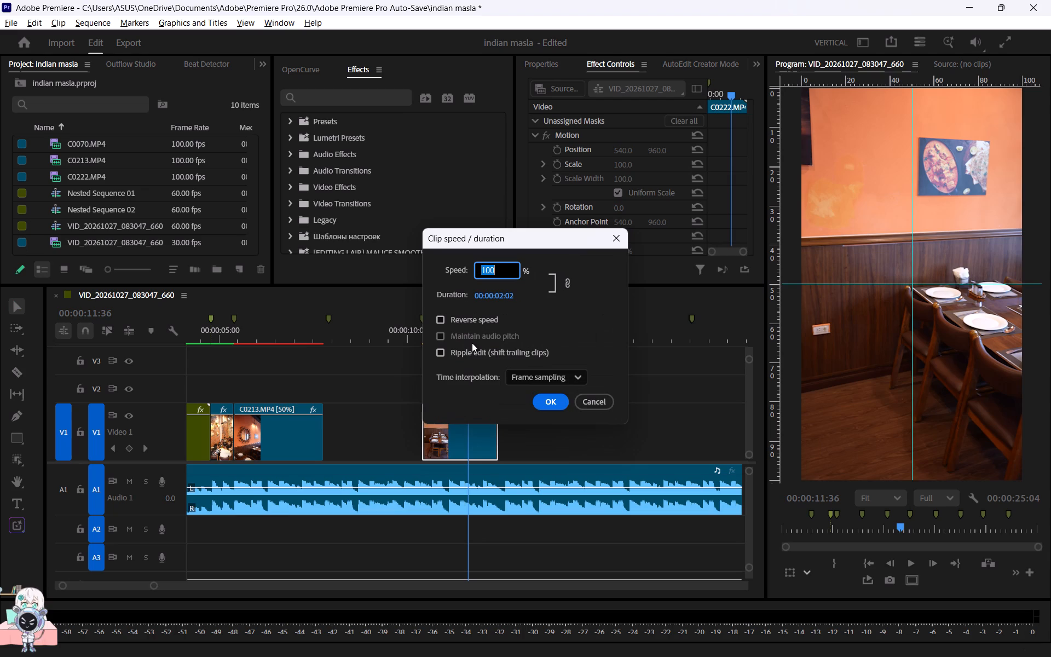
text(50)
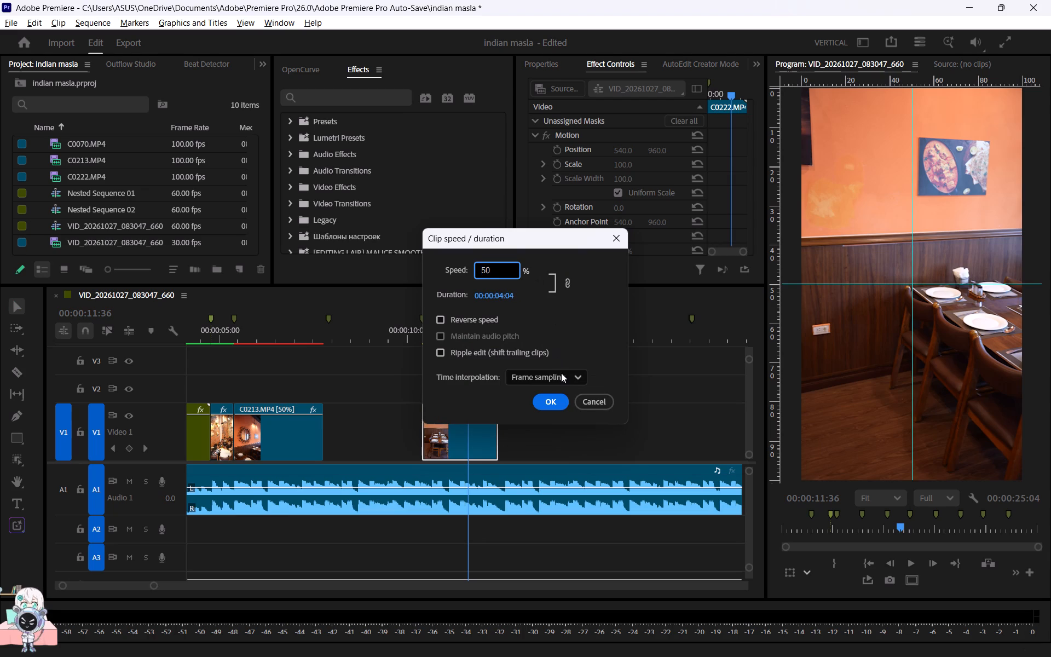
click(561, 373)
click(540, 435)
click(542, 407)
Split C0222 at the sixth beat marker and delete the excess after it.
key(c)
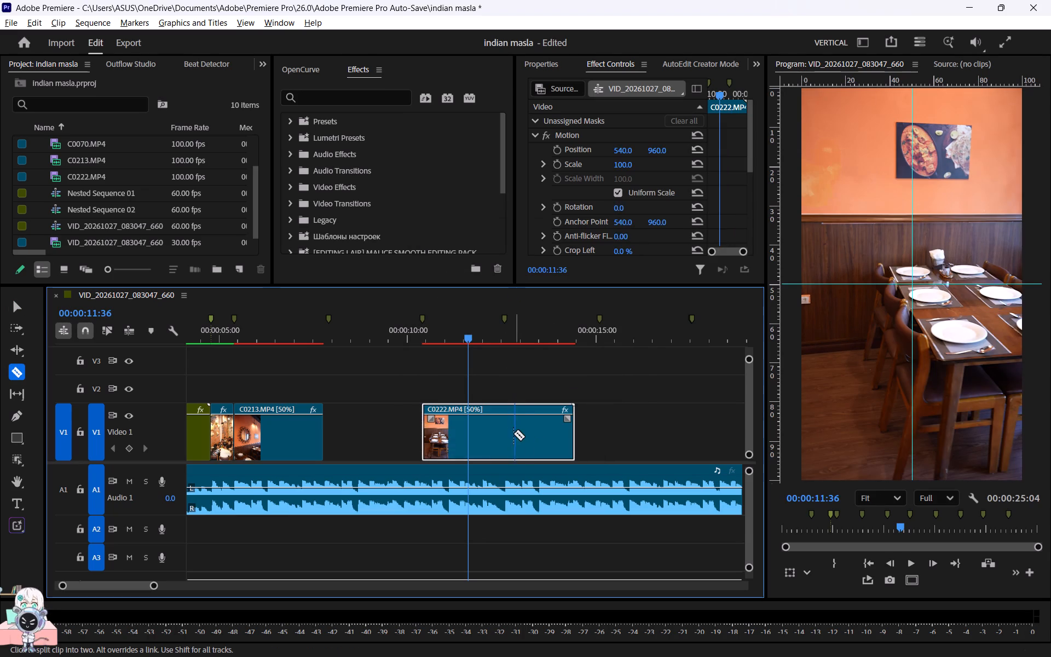
click(506, 434)
key(v)
click(527, 441)
key(Delete)
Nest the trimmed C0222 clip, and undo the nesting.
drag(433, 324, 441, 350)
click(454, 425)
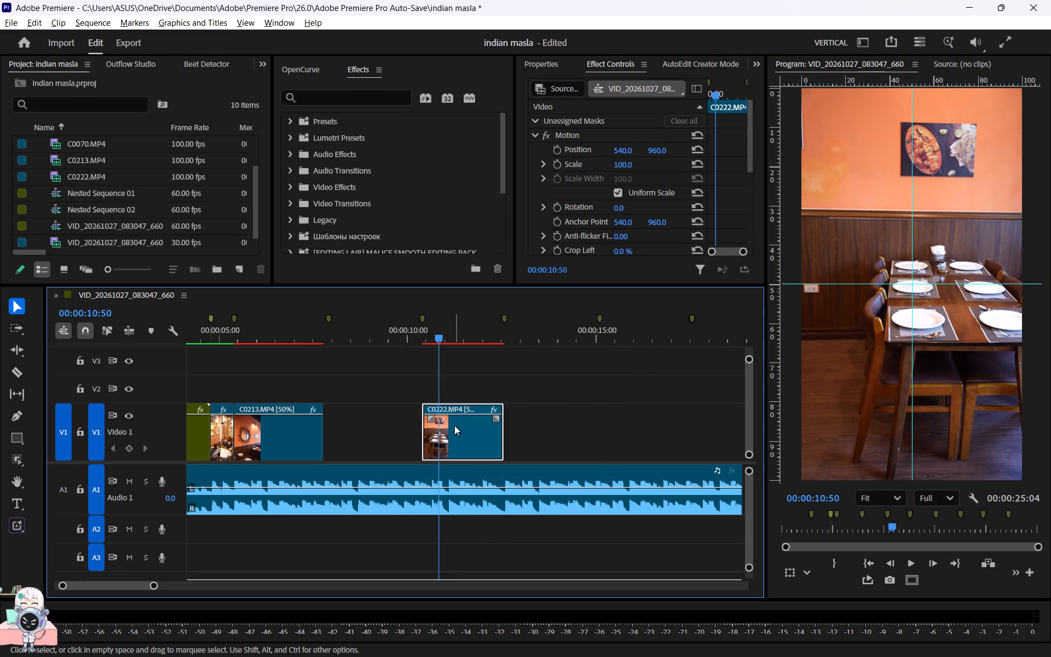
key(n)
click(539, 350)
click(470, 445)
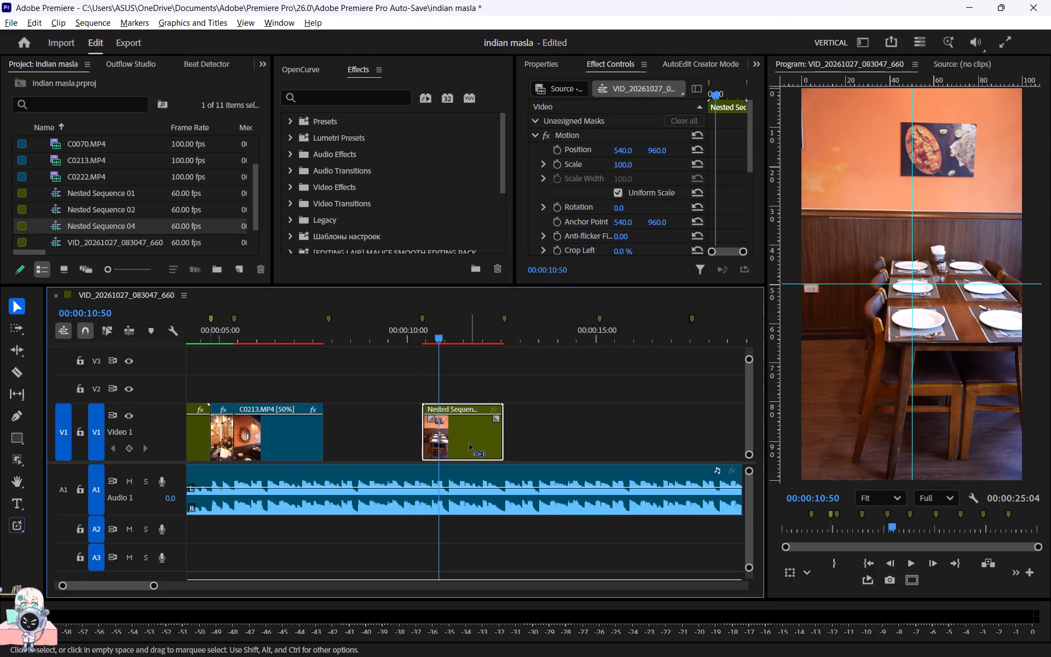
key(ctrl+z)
Check the speed, duration and time interpolation settings of the trimmed C0222 clip.
ctrl+click(470, 445)
key(ctrl+r)
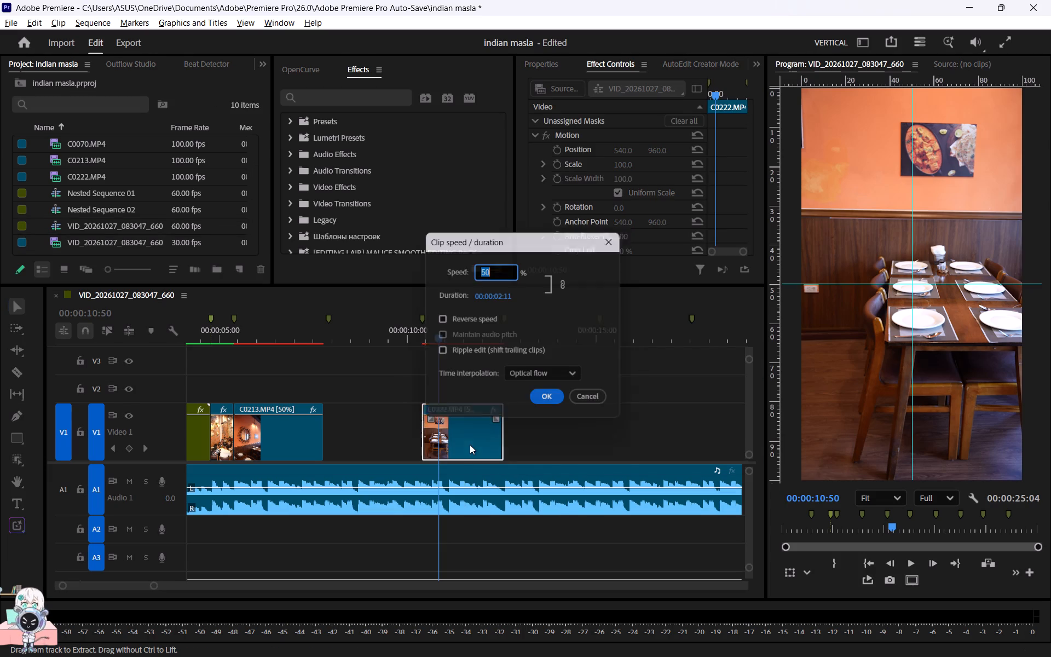
click(546, 401)
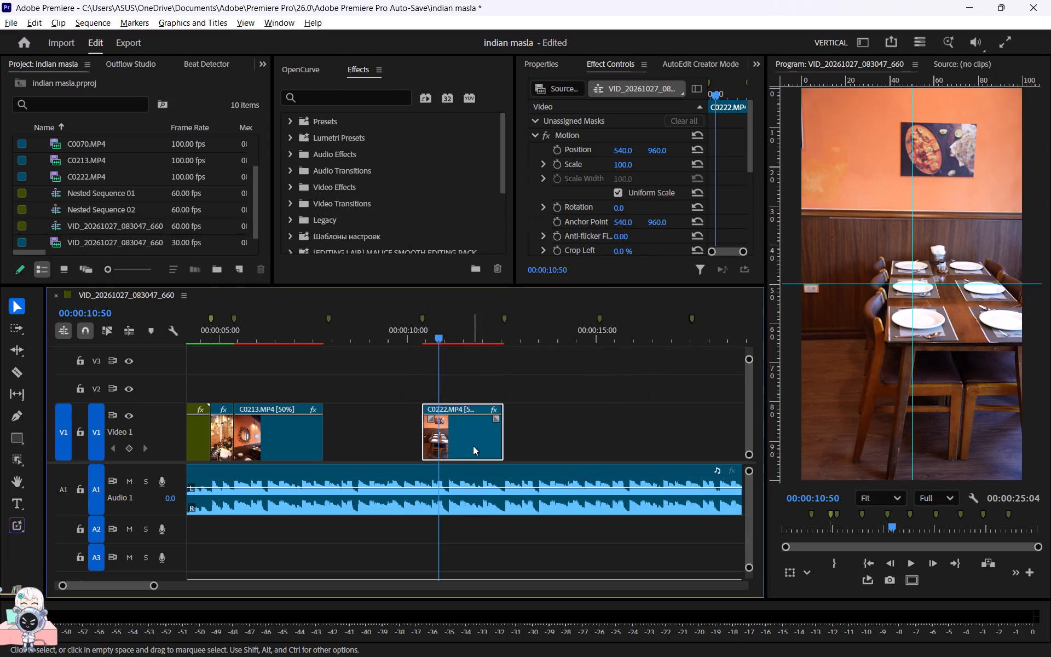
Nest the trimmed C0222 clip into its own sequence, keeping the default name.
key(n)
click(556, 353)
click(485, 447)
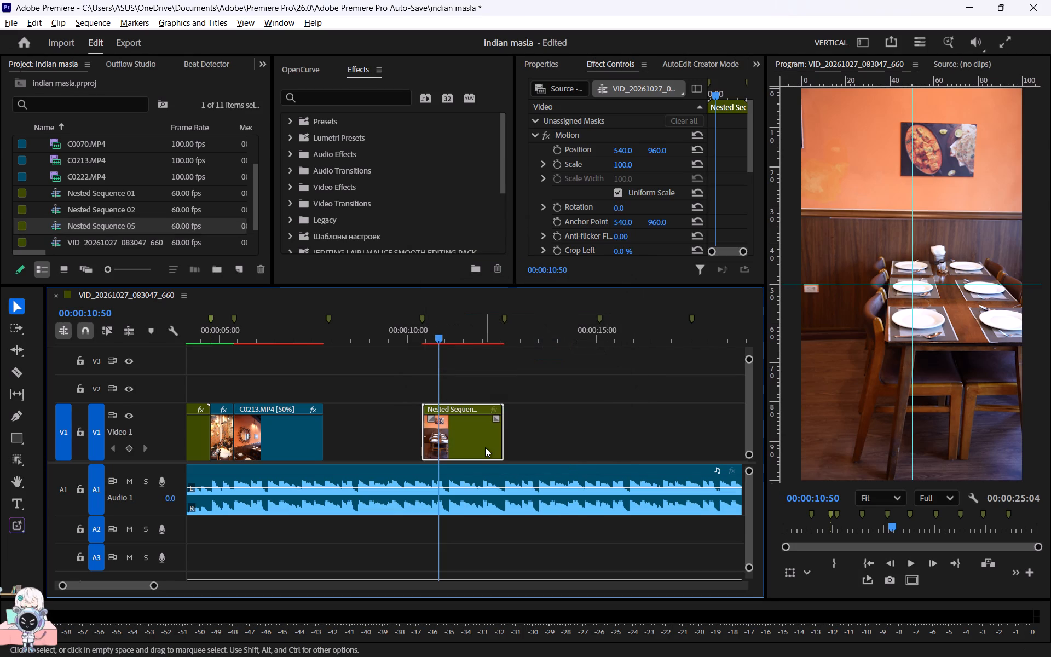
Find the Warp Stabilizer effect with the quick effect search and apply it to the nested C0222 clip.
key(alt+space)
text(wa)
click(458, 377)
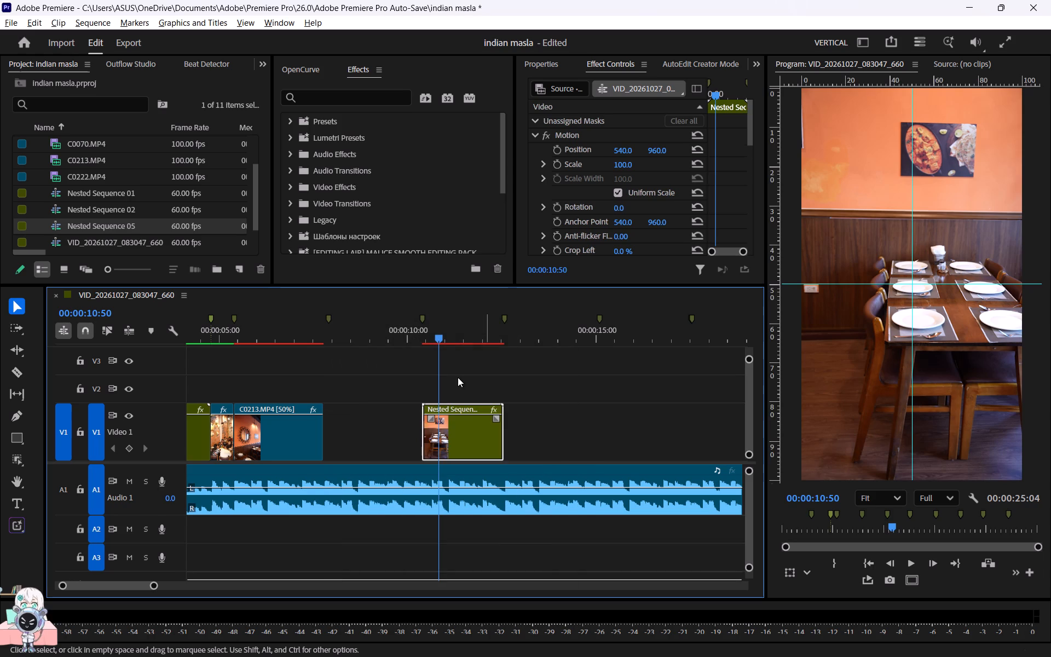
Bring C0224 from the indian masala folder onto video track 2, starting at the fourth beat marker.
key(alt+Tab)
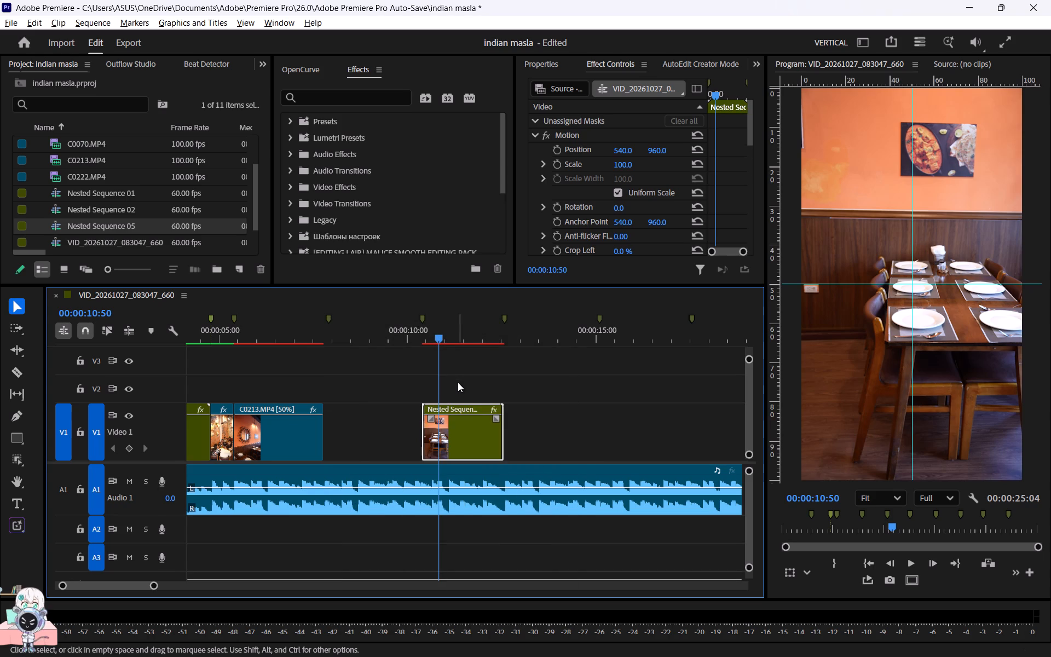
click(512, 250)
click(449, 235)
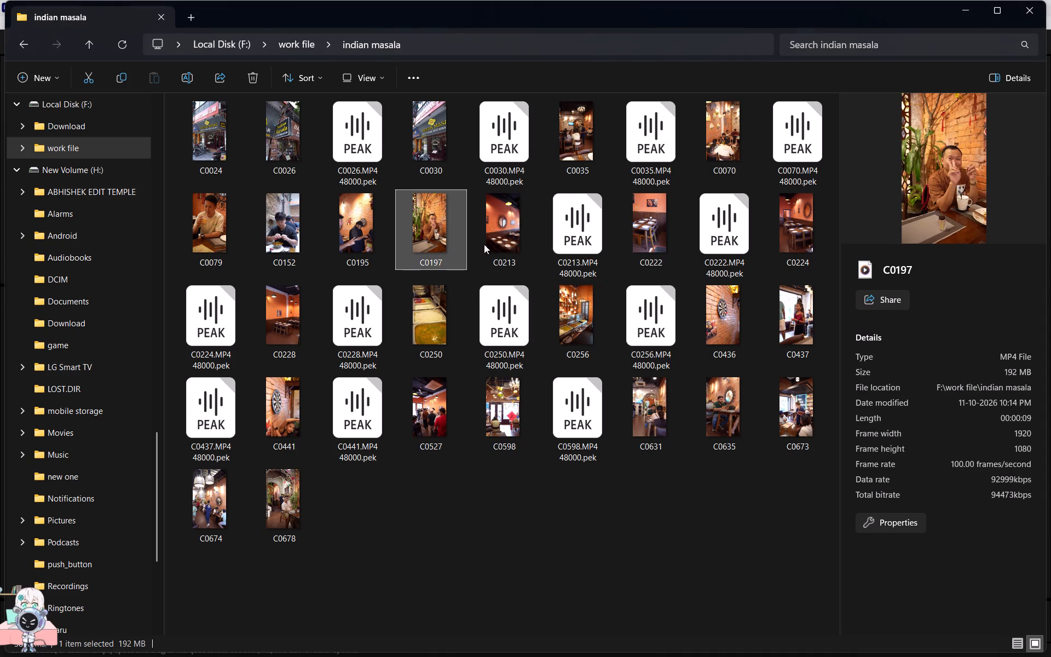
click(776, 249)
drag(788, 224, 778, 312)
key(alt+Tab)
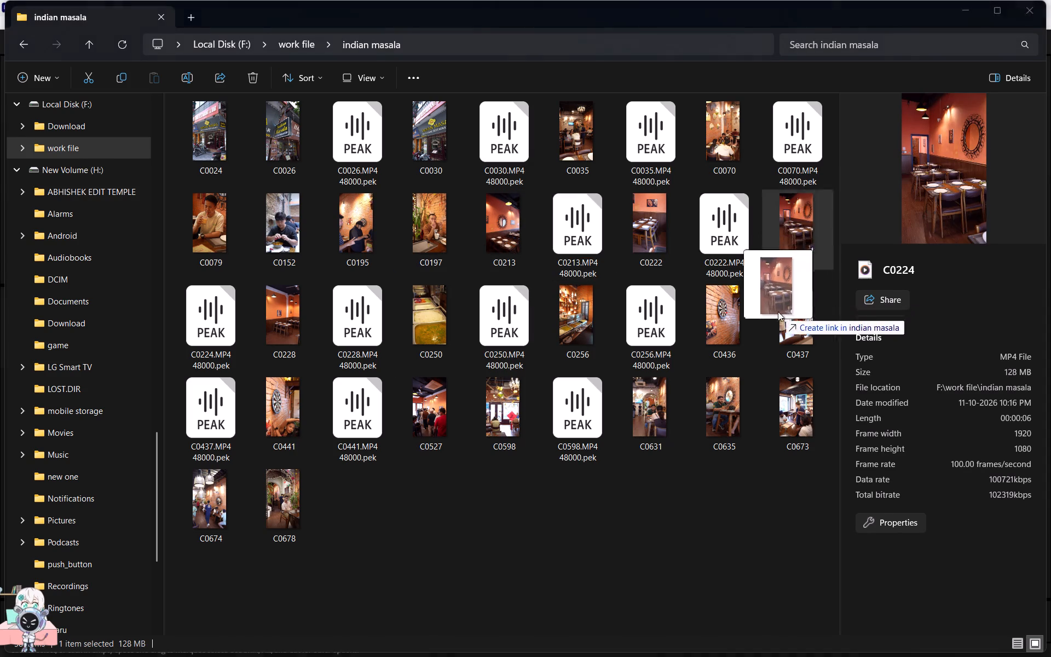
drag(778, 312, 328, 387)
Split the C0224 clip on video track 2 at 00:00:09:21 and delete the part before the cut.
drag(362, 335, 385, 338)
drag(379, 332, 390, 333)
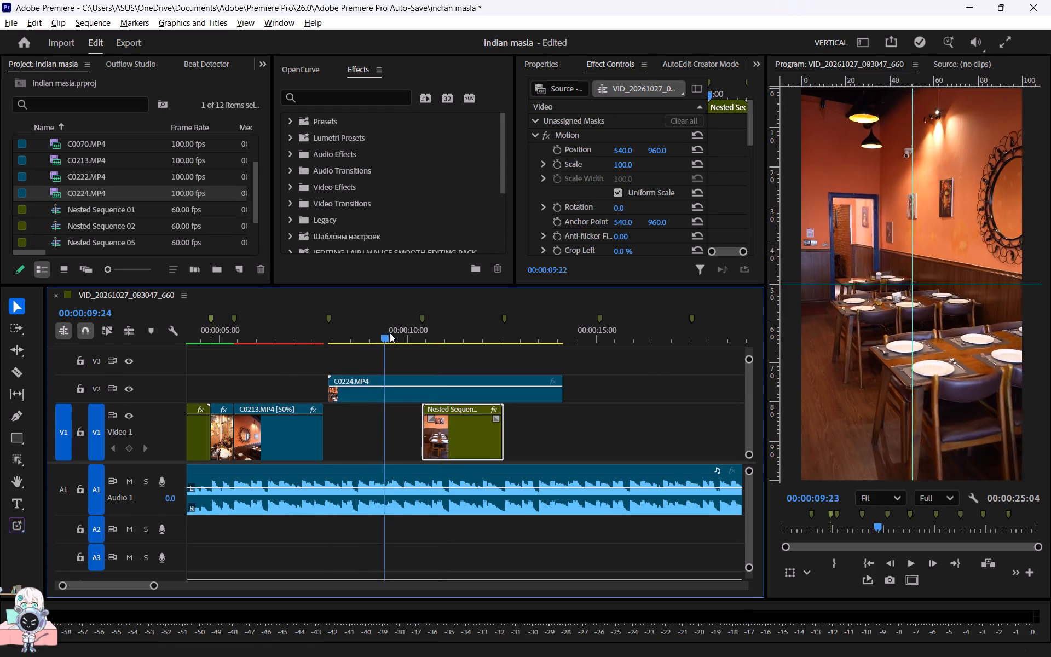
drag(390, 333, 385, 337)
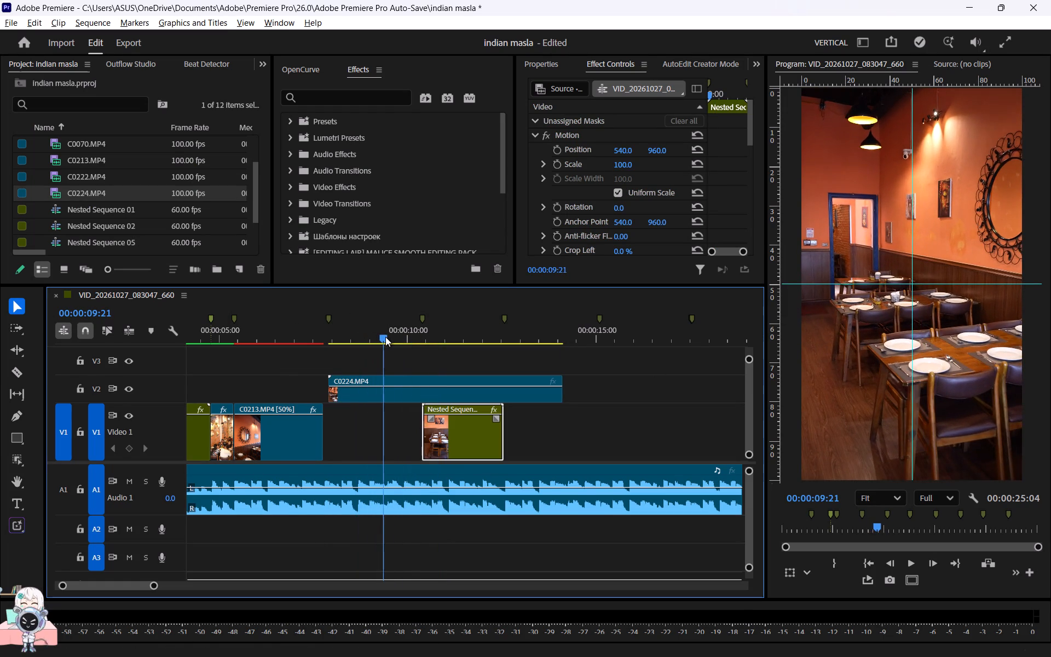
drag(385, 337, 385, 337)
key(c)
click(380, 393)
key(v)
click(361, 380)
key(Delete)
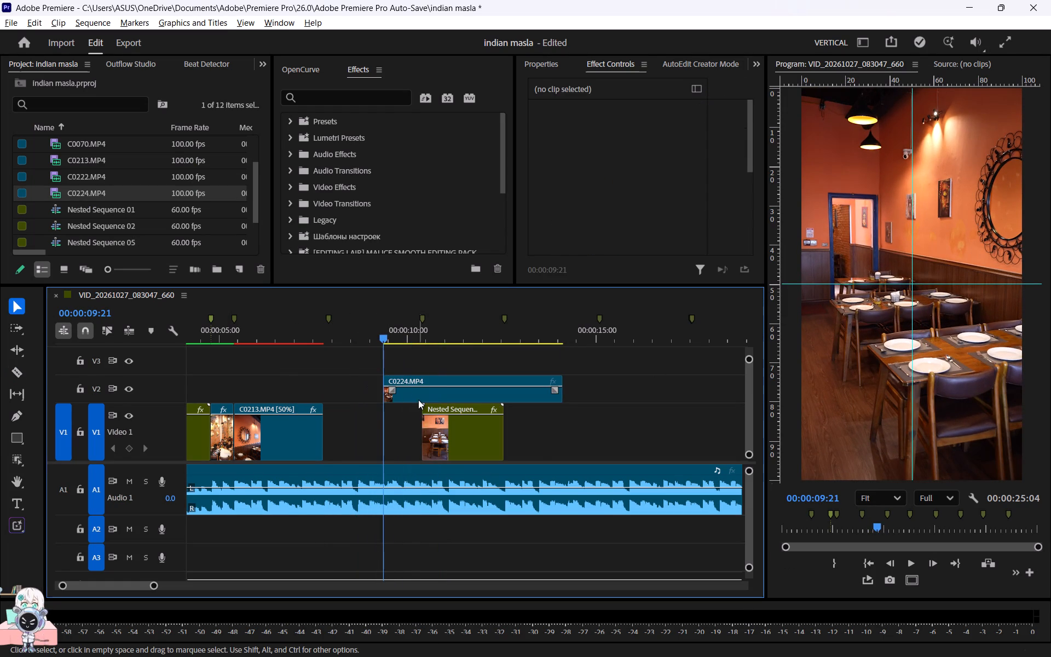
Butt C0224 against the end of C0213, cut off everything past the nested clip's start, and place it on video track 1.
drag(418, 400, 353, 393)
key(c)
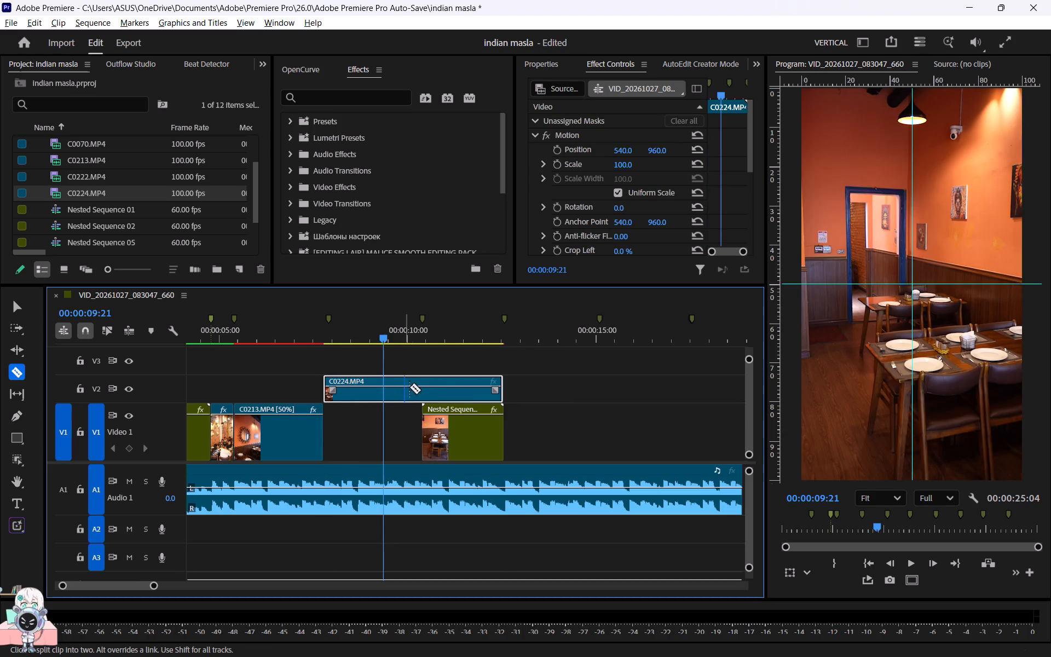
click(420, 387)
key(v)
click(459, 387)
key(Delete)
drag(386, 391, 385, 400)
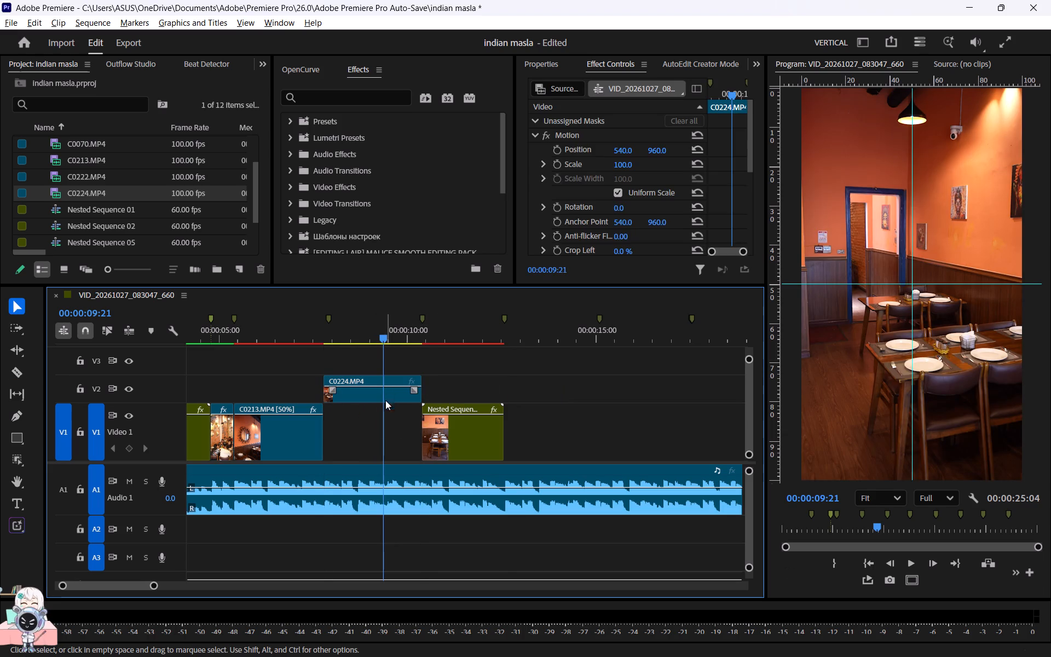
drag(385, 400, 382, 420)
Slow the trimmed C0224 clip to 50% speed with Optical flow time interpolation.
key(ctrl+r)
key(5)
key(0)
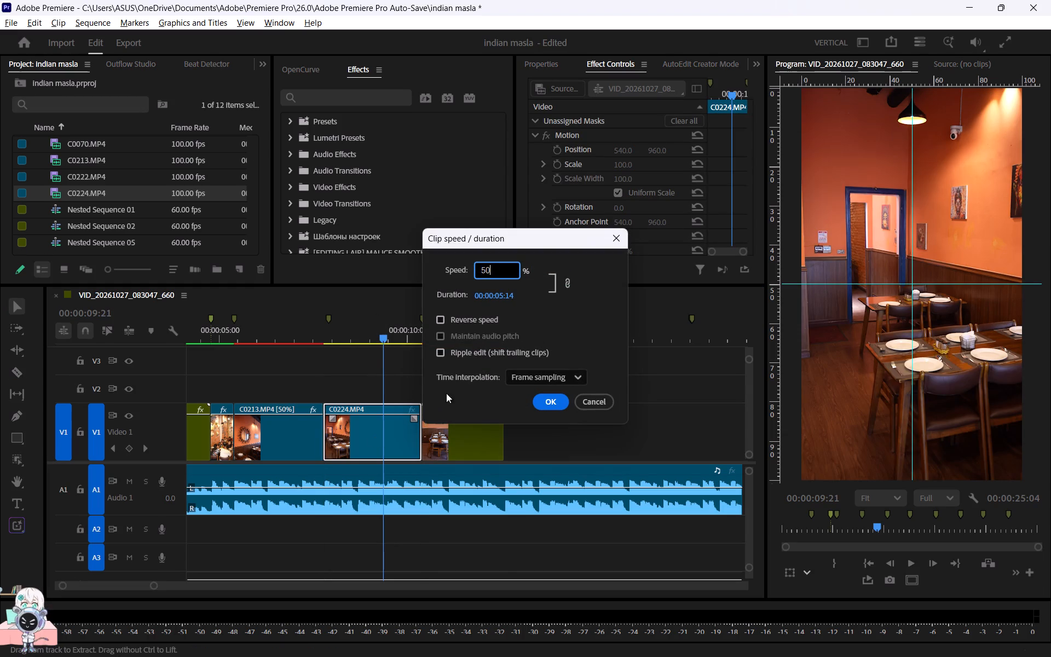
click(539, 376)
click(535, 433)
click(548, 409)
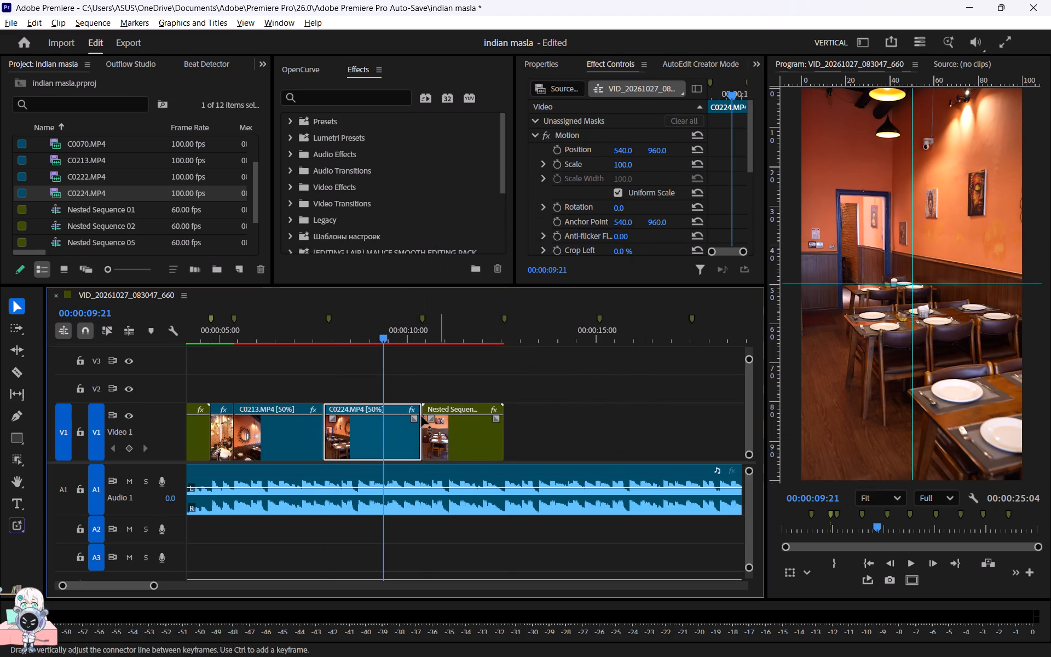
Nest the slowed C0224 clip into its own sequence, keeping the default name.
click(412, 418)
click(394, 435)
key(n)
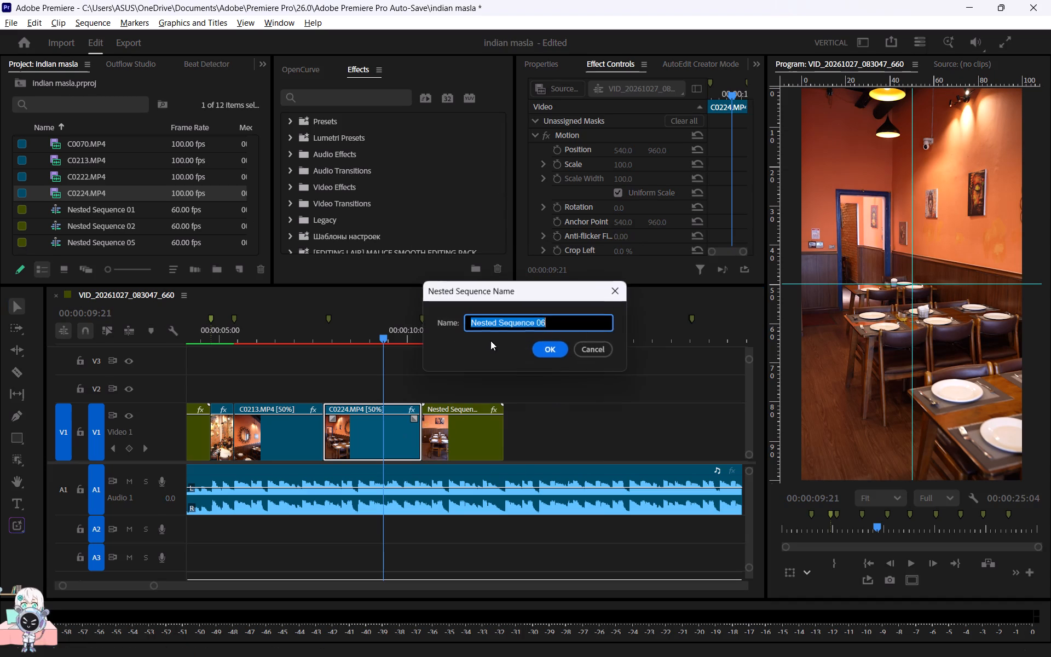
click(541, 348)
Find the Warp Stabilizer effect with the quick effect search and apply it to the nested C0224 clip.
click(405, 439)
key(alt+space)
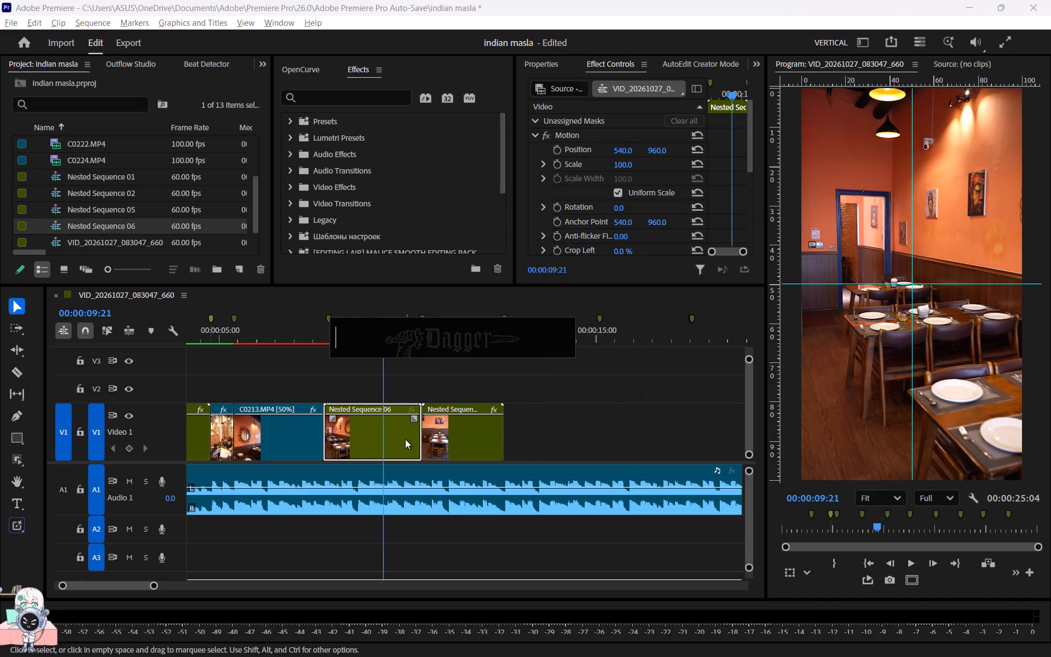
text(wa)
click(401, 378)
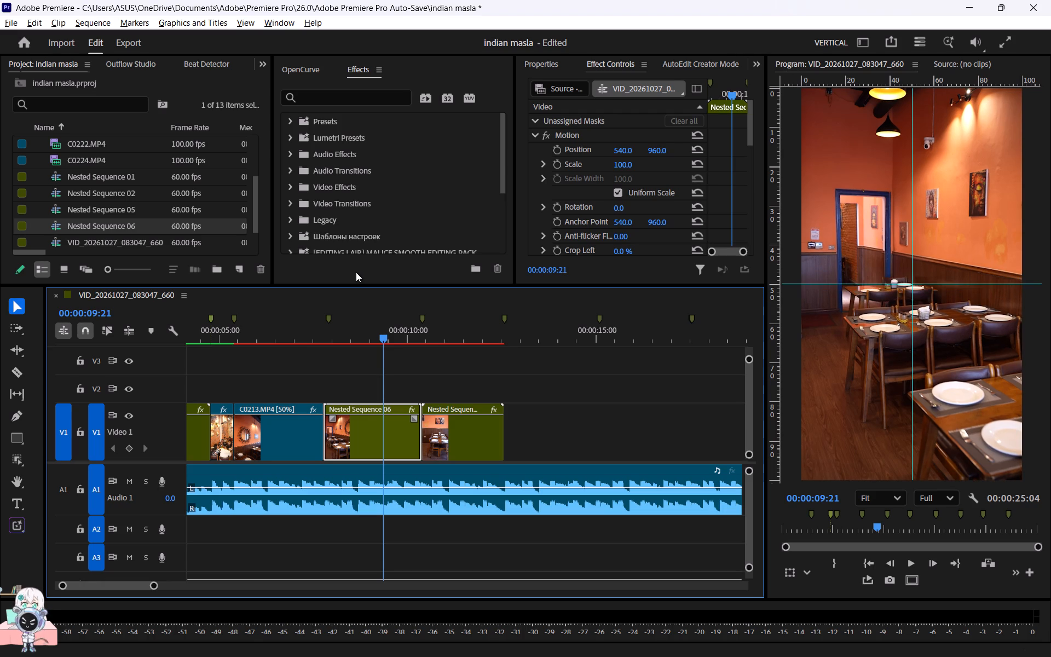
Render the sequence from In to Out and play back the rendered edit.
click(94, 25)
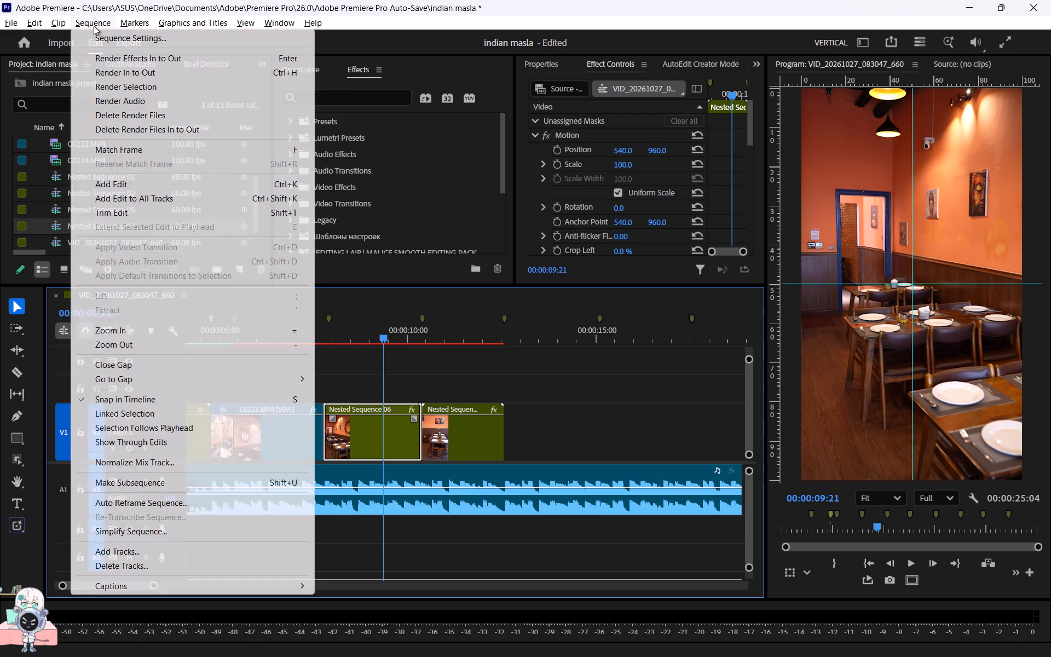
click(136, 76)
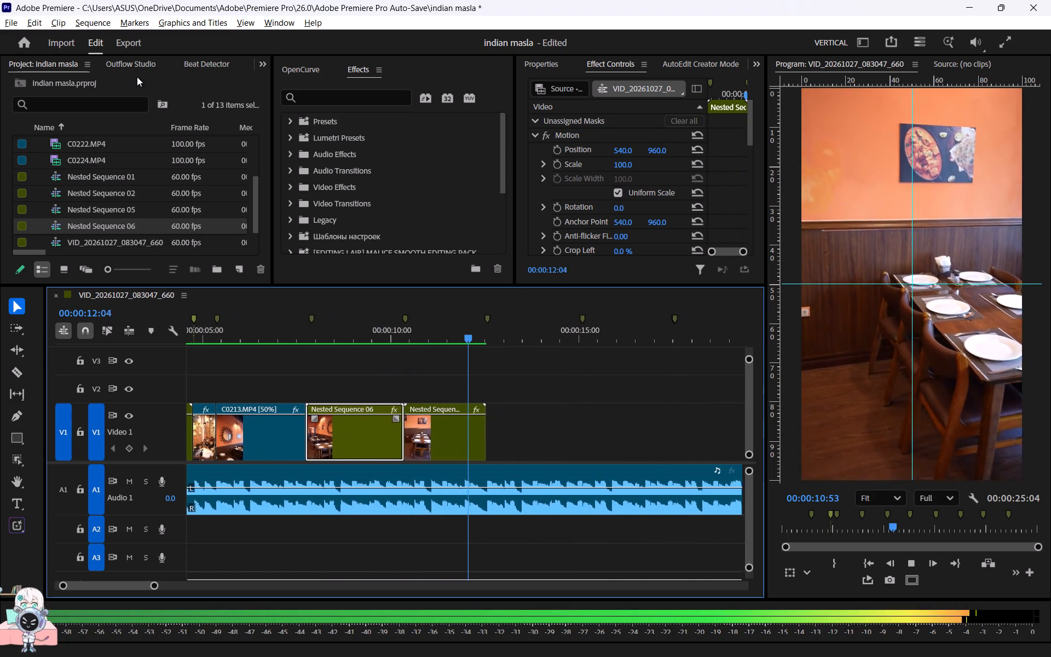
key(space)
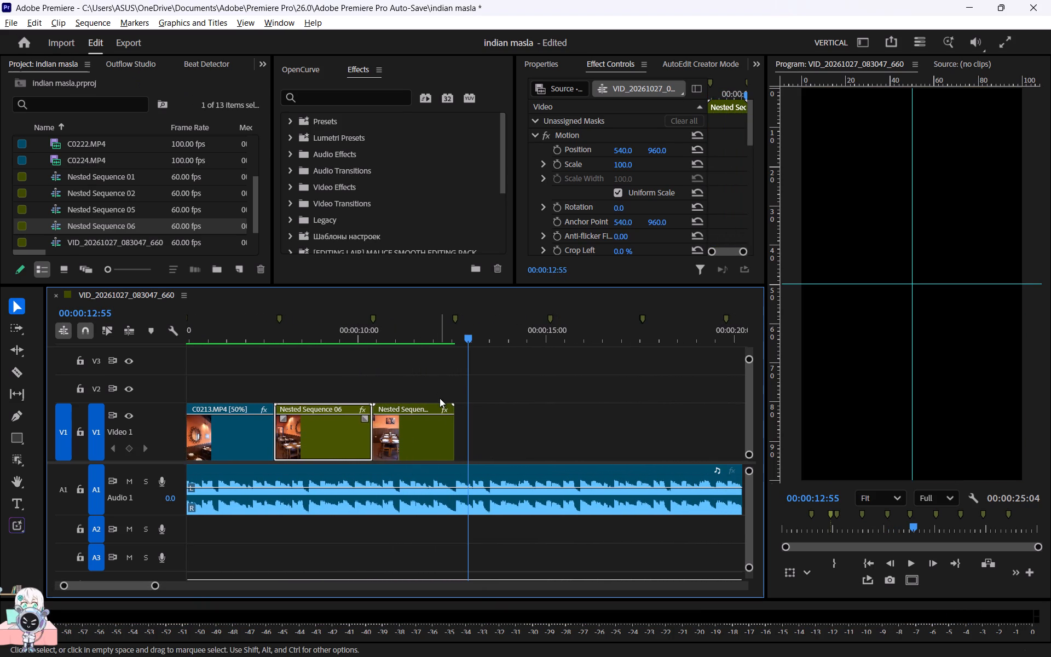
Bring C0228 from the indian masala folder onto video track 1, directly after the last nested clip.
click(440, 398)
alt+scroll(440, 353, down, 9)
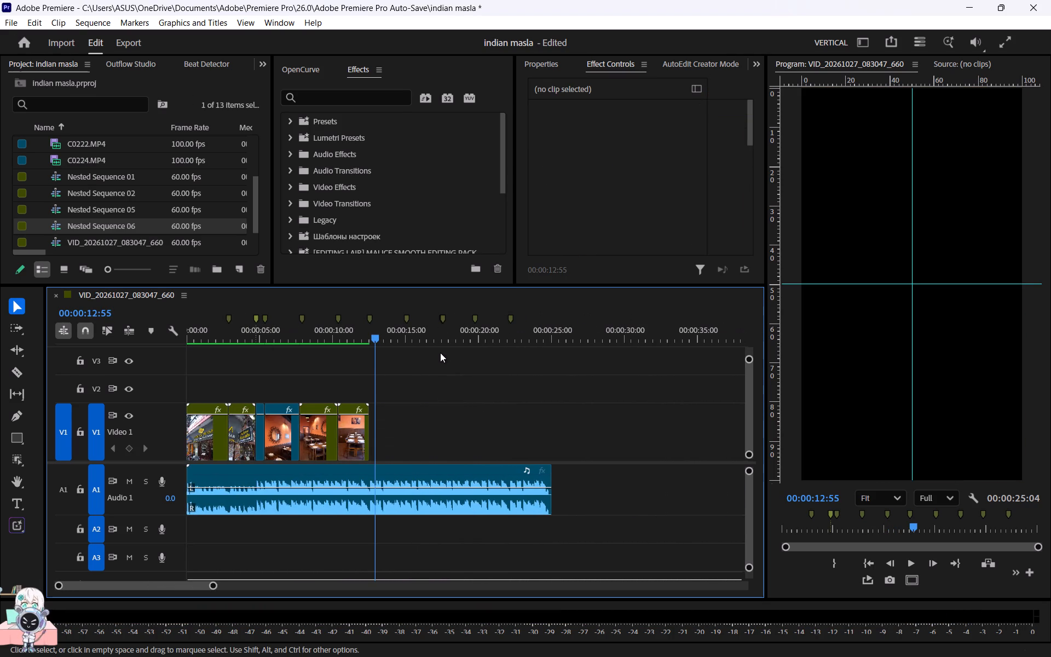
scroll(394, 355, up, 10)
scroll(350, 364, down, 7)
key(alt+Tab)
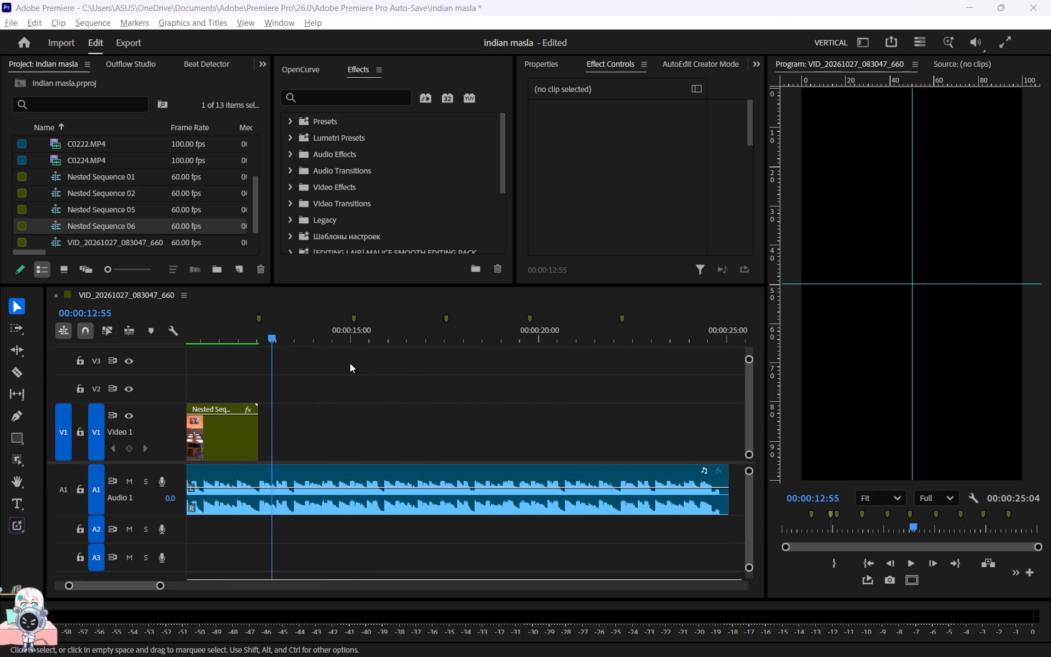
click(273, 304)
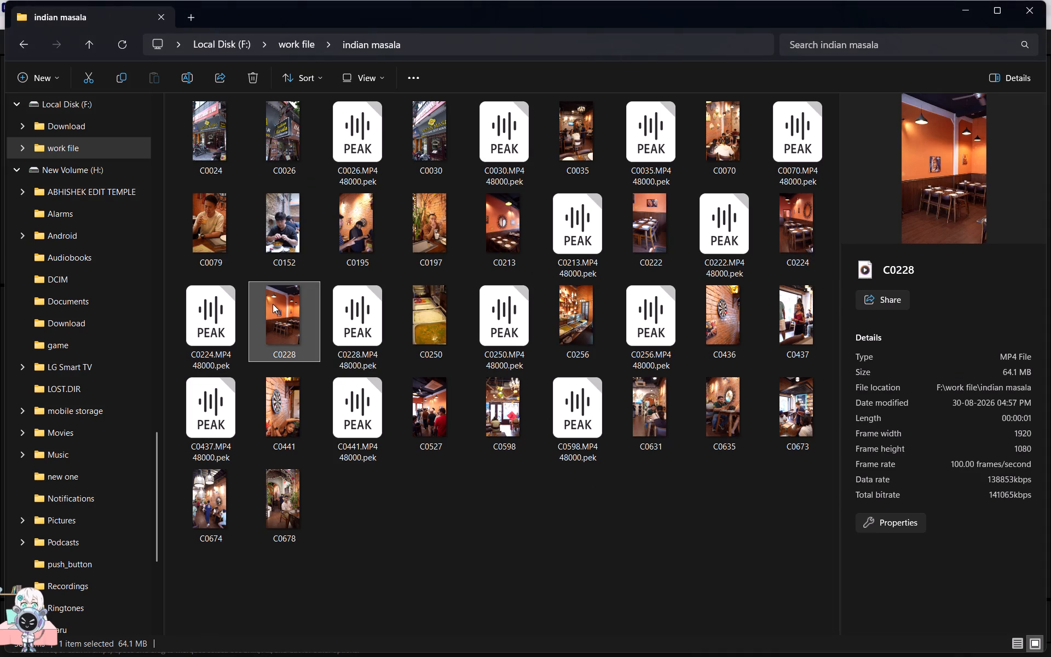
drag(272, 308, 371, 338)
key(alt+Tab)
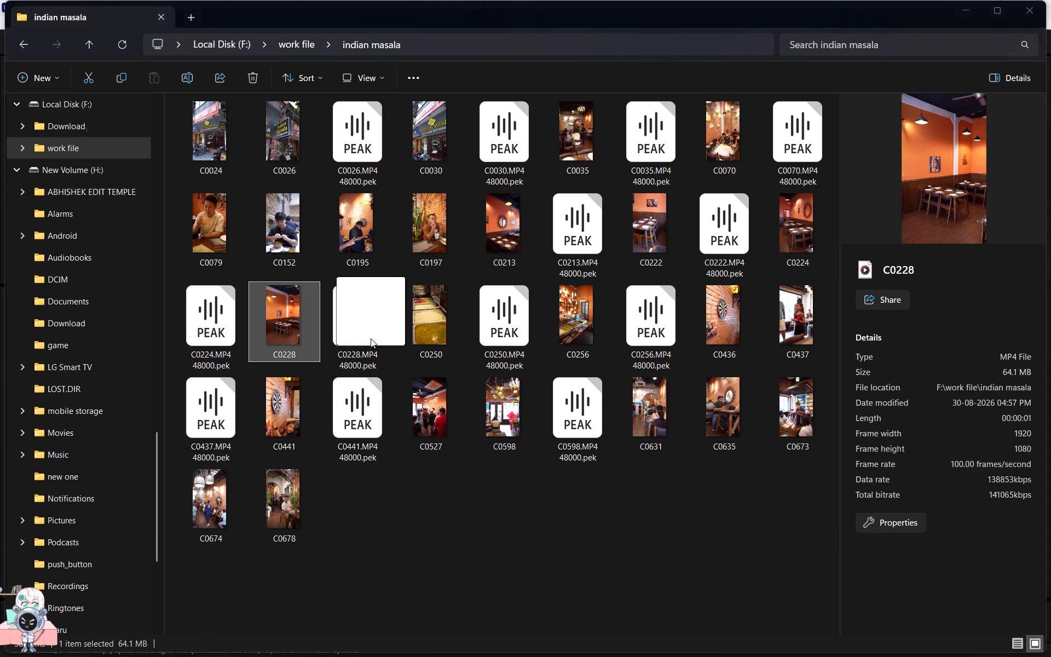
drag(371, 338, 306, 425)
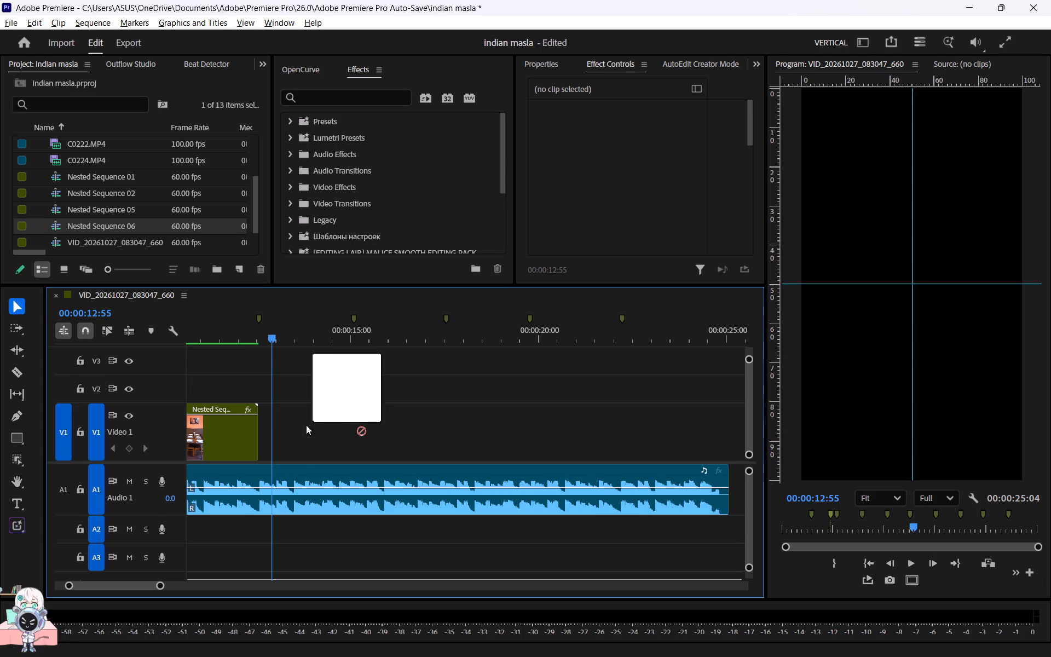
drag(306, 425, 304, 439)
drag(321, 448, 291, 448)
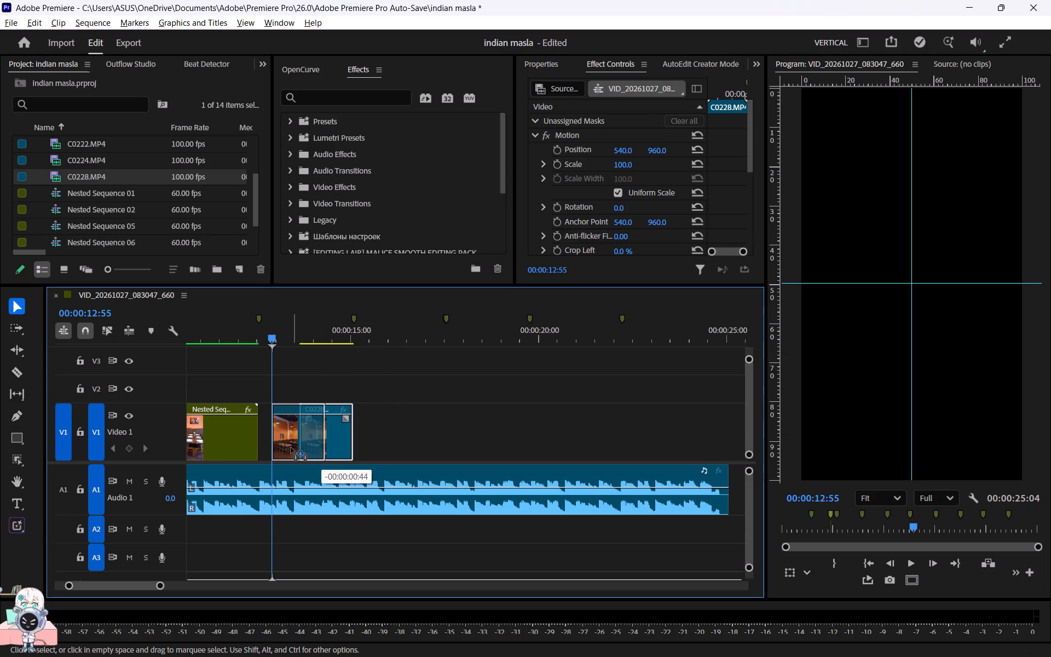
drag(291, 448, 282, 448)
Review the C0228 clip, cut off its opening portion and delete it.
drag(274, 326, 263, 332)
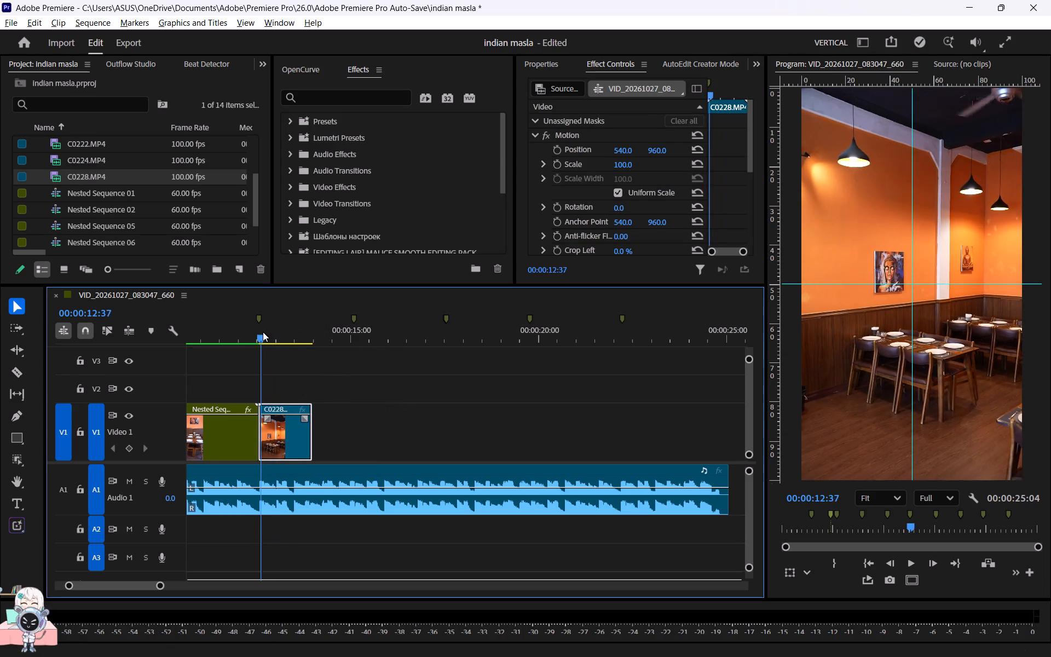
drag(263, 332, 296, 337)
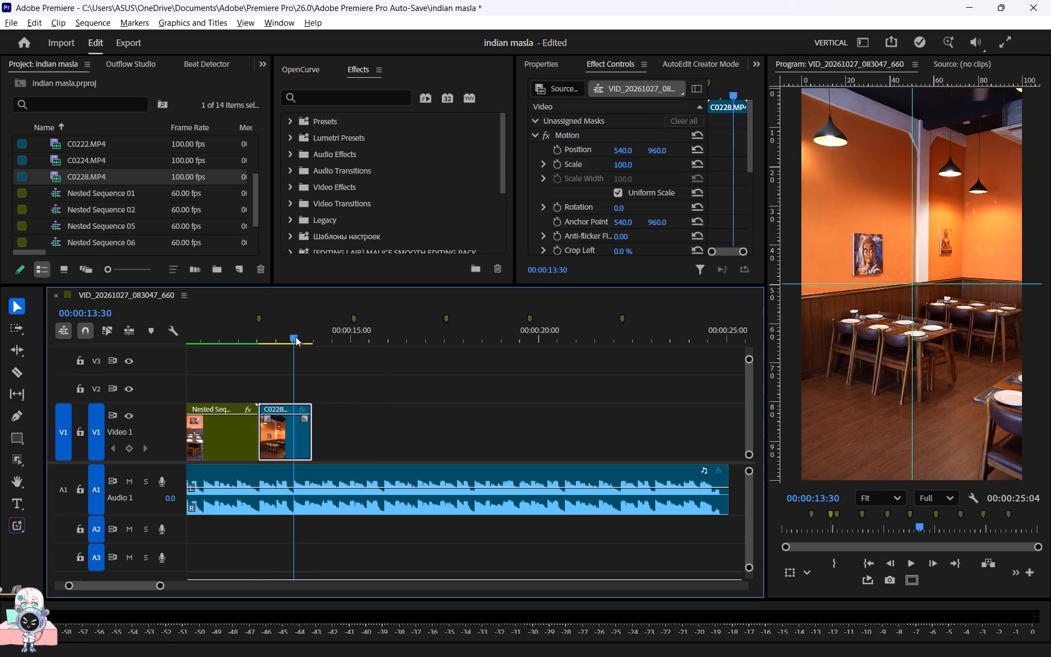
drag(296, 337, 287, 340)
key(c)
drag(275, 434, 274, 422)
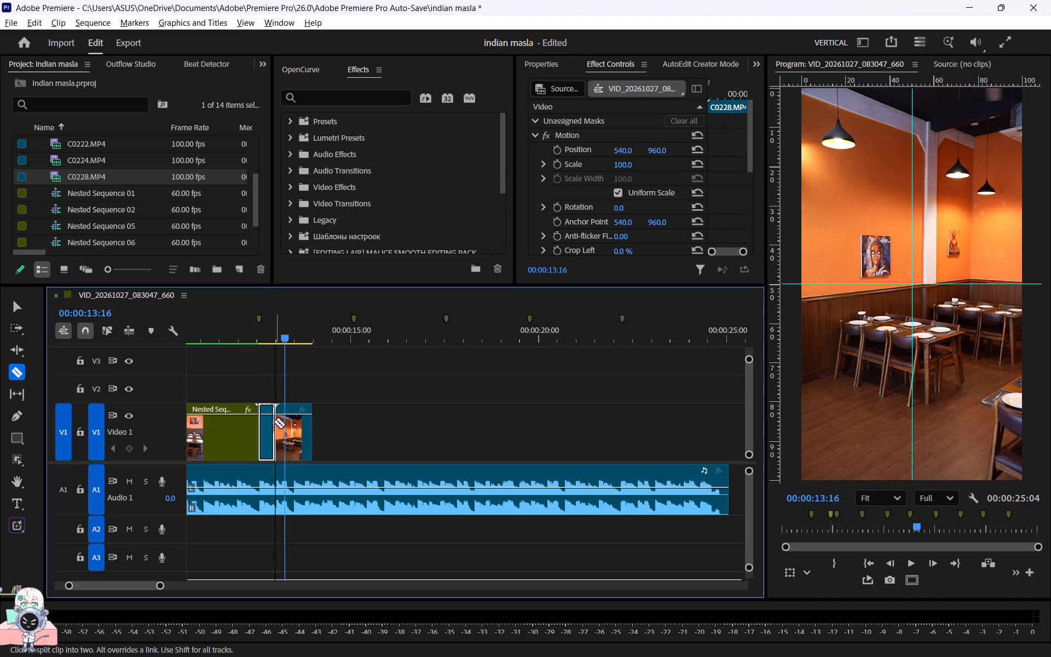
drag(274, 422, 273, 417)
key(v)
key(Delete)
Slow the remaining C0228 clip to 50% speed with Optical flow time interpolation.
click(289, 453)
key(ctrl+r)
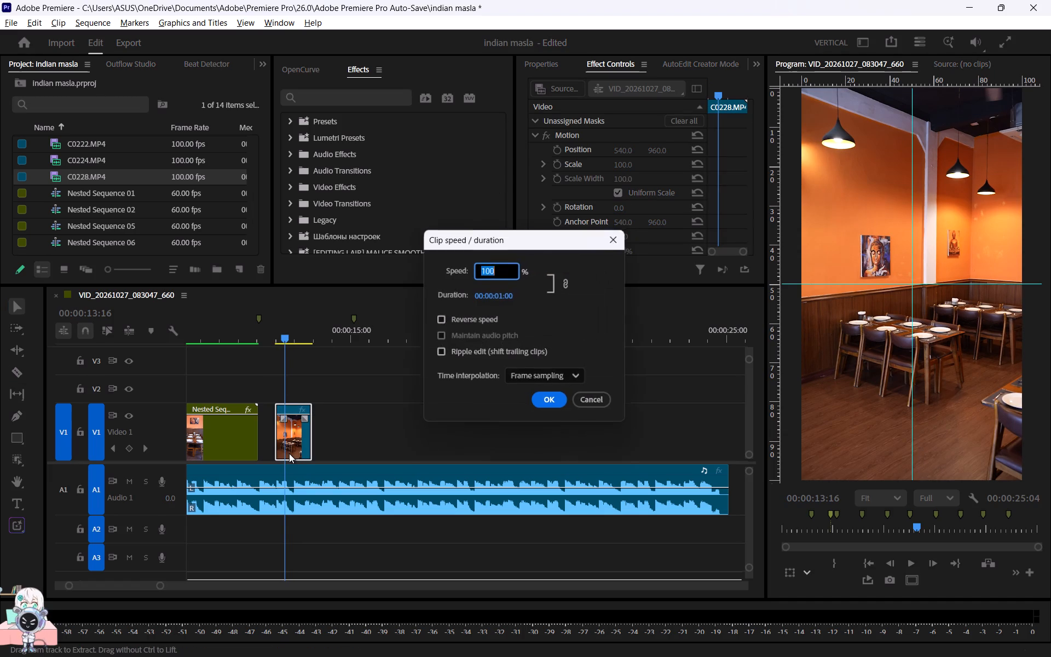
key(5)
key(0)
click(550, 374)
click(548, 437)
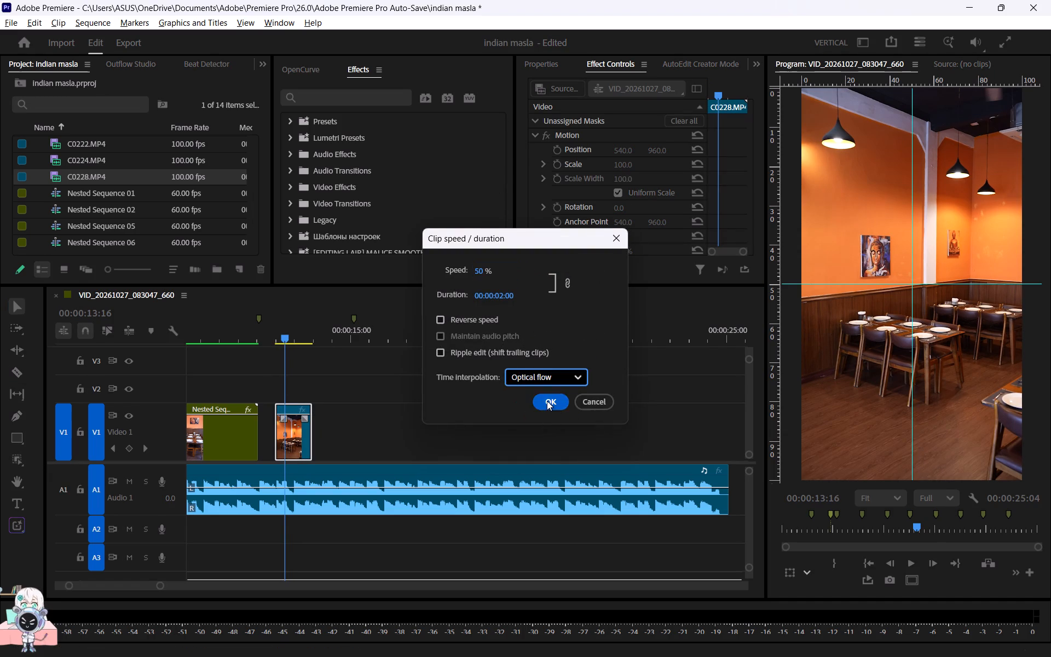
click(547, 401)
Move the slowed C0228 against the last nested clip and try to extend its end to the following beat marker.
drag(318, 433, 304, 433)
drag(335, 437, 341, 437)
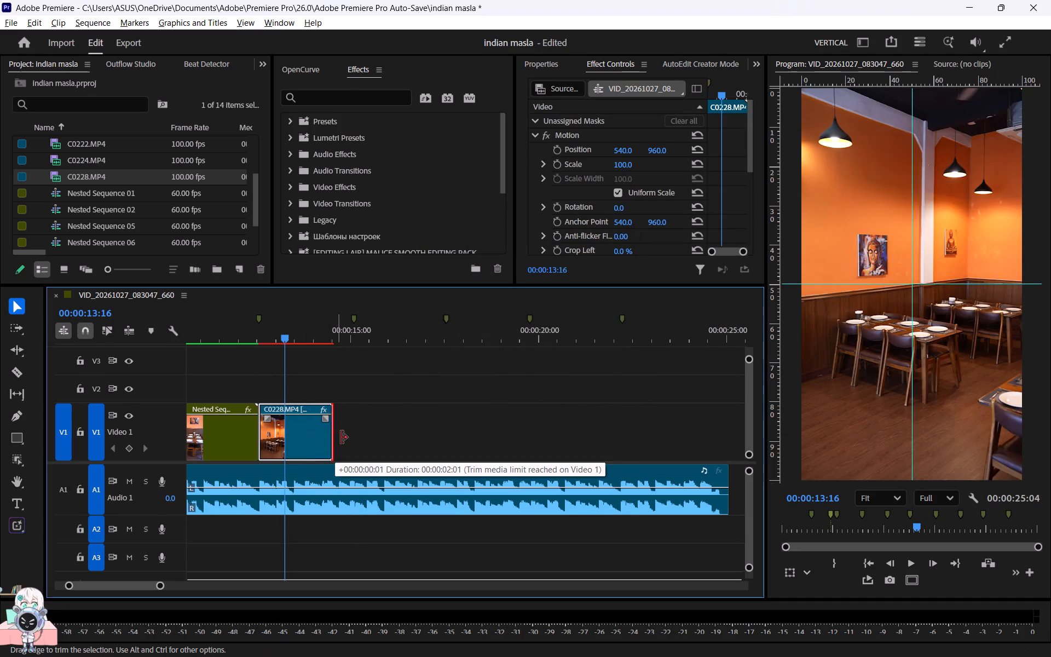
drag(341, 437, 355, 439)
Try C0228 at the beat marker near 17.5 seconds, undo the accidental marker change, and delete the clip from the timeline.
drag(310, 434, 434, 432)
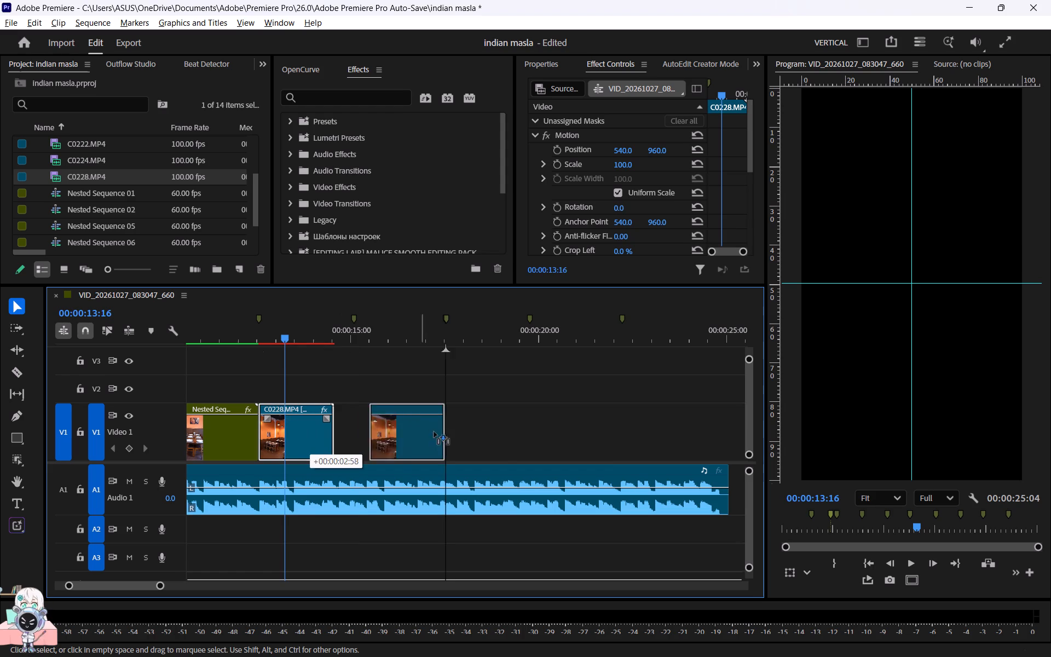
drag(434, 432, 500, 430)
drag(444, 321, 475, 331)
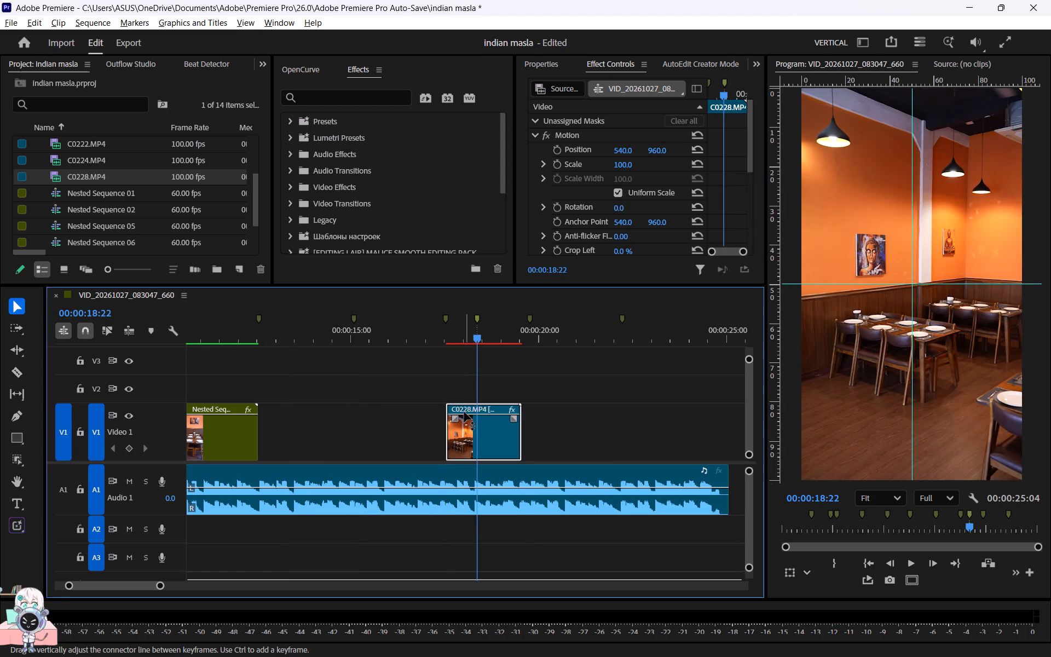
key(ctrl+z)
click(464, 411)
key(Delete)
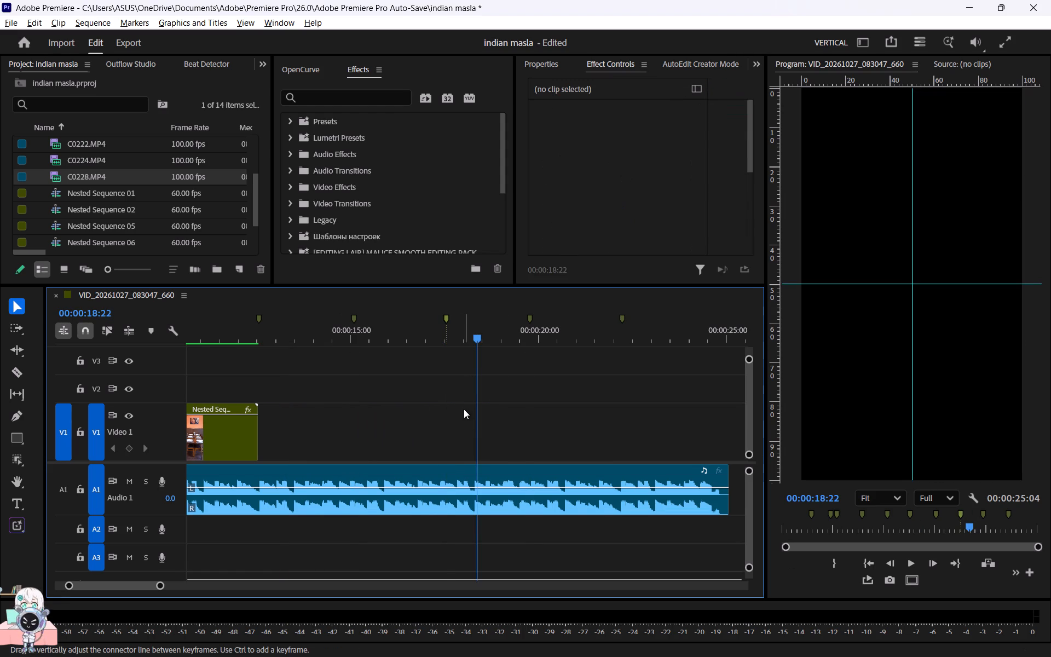
Preview C0250 in the indian masala folder and place it on video track 1, shortly after the last nested clip.
alt+scroll(466, 402, down, 4)
key(alt+Tab)
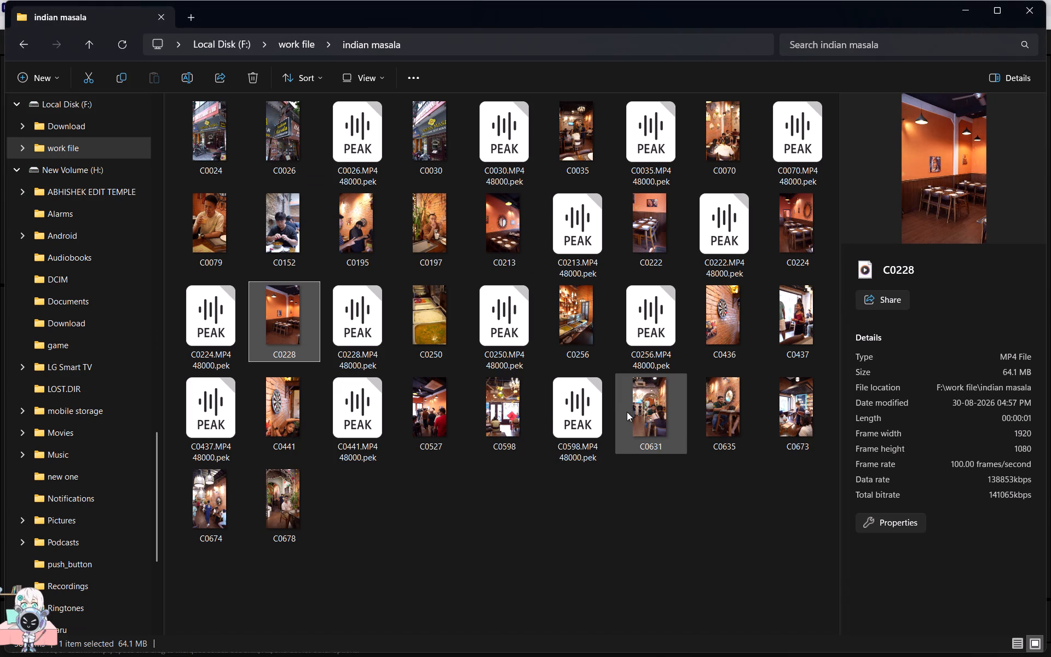
click(663, 406)
click(707, 410)
click(737, 339)
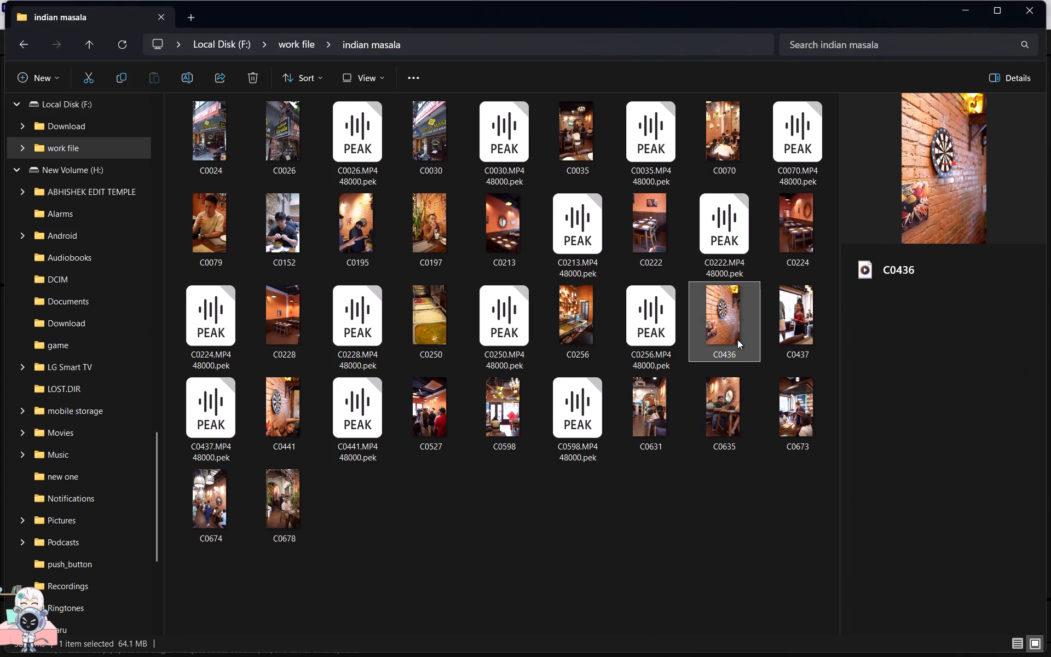
click(406, 327)
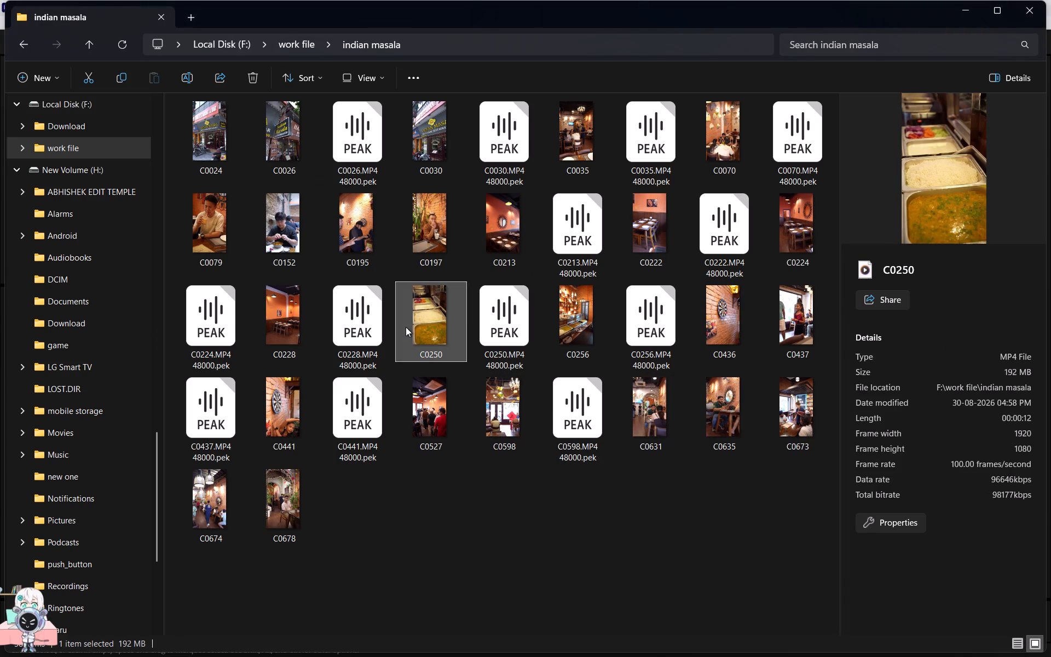
key(space)
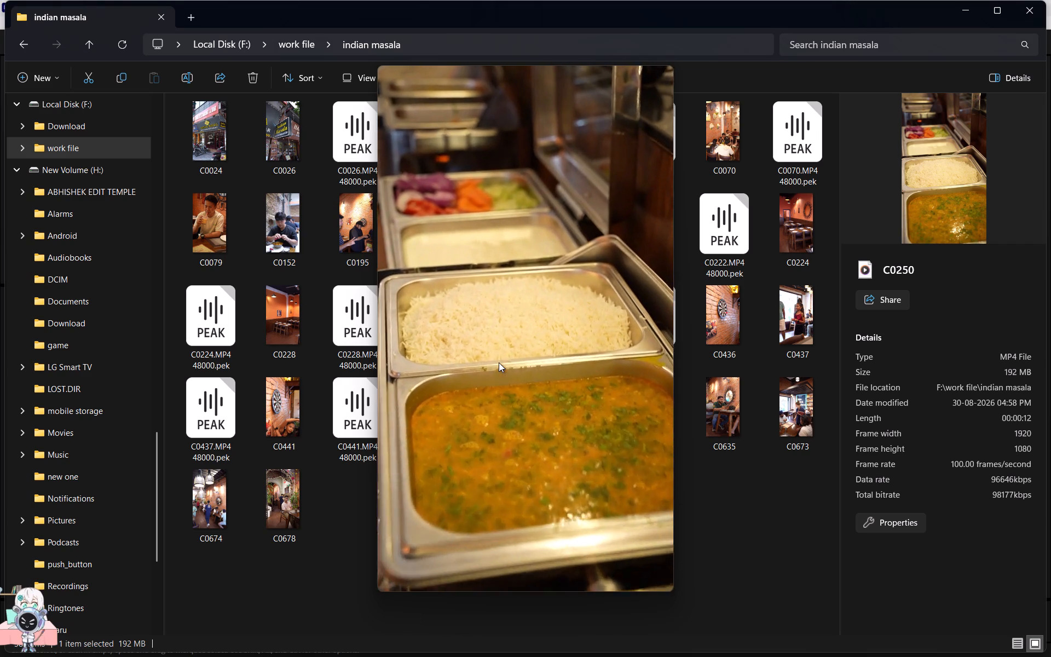
key(space)
drag(431, 315, 491, 348)
key(alt+Tab)
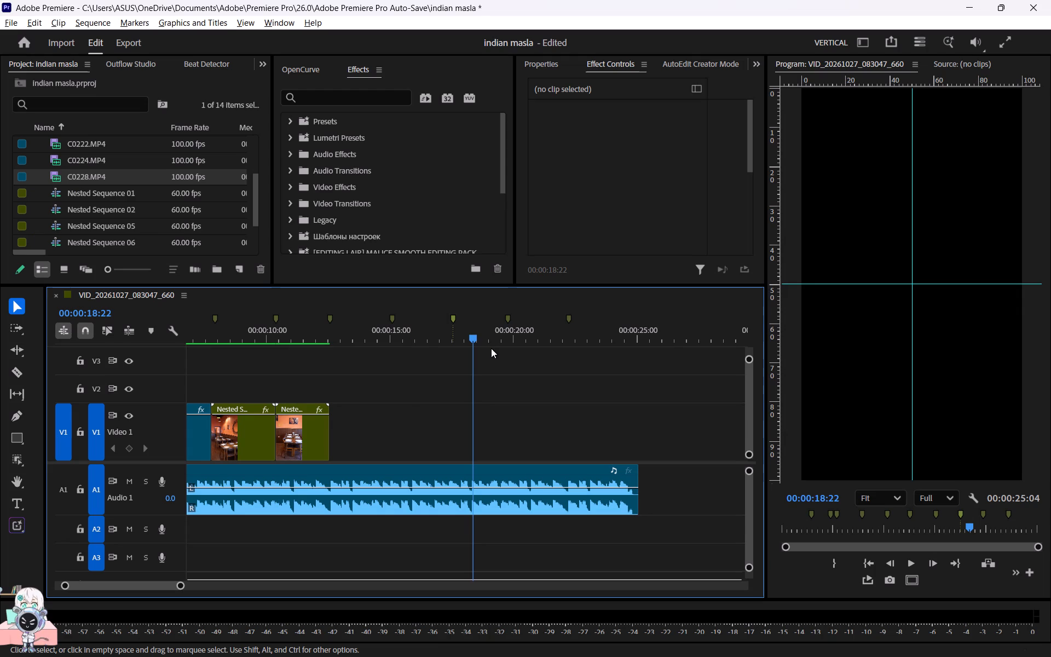
drag(491, 348, 340, 430)
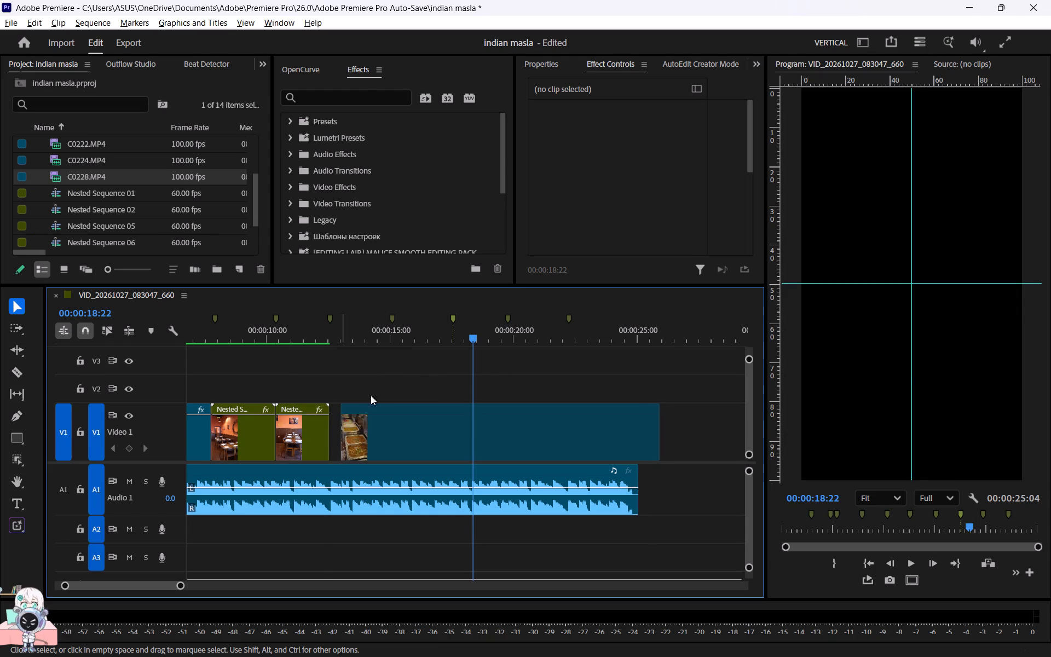
Cut C0250 at about 00:00:15:41, delete the part before it, and move the remainder against the last nested clip.
drag(390, 328, 409, 330)
key(c)
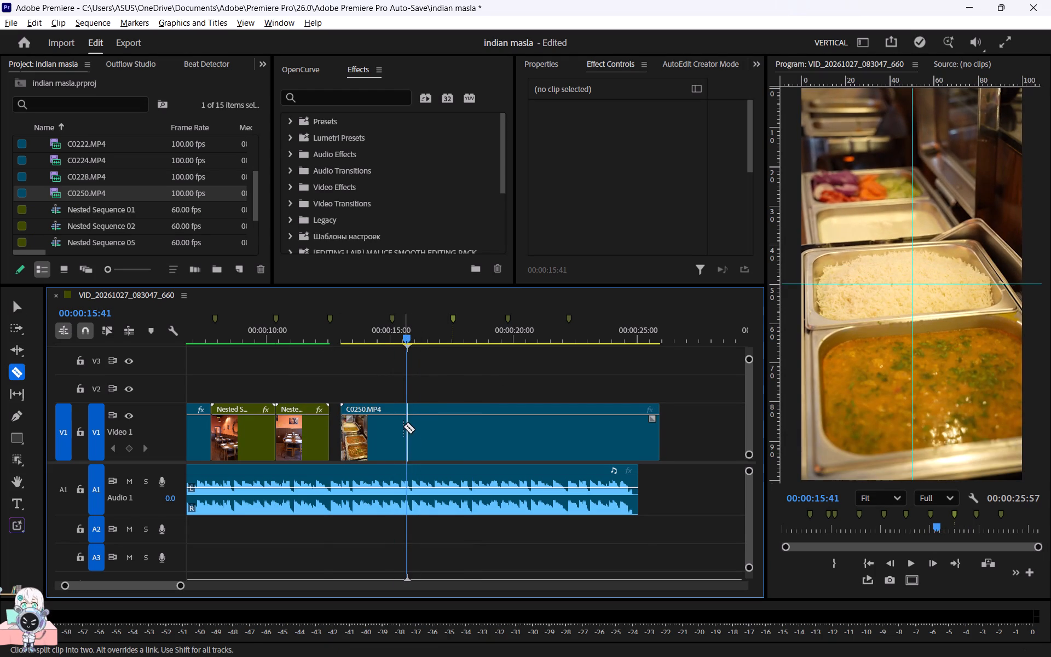
drag(403, 427, 402, 420)
key(v)
click(376, 427)
key(Delete)
drag(466, 443, 400, 441)
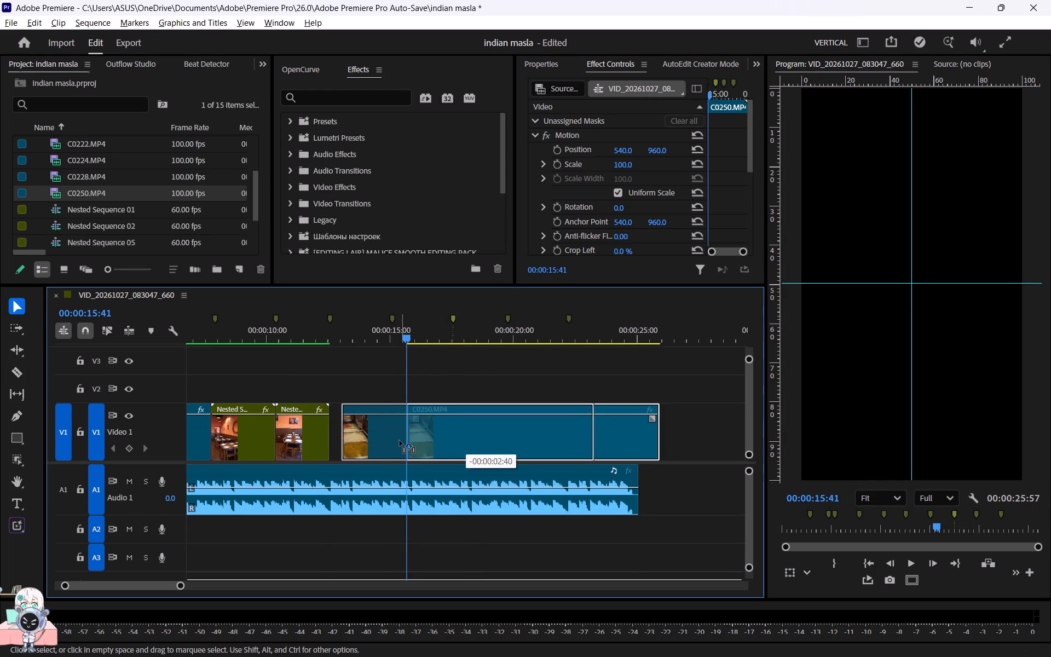
drag(400, 441, 389, 442)
Split C0250 at the beat marker near 15 seconds and delete the part after it.
key(c)
click(389, 441)
key(v)
click(438, 440)
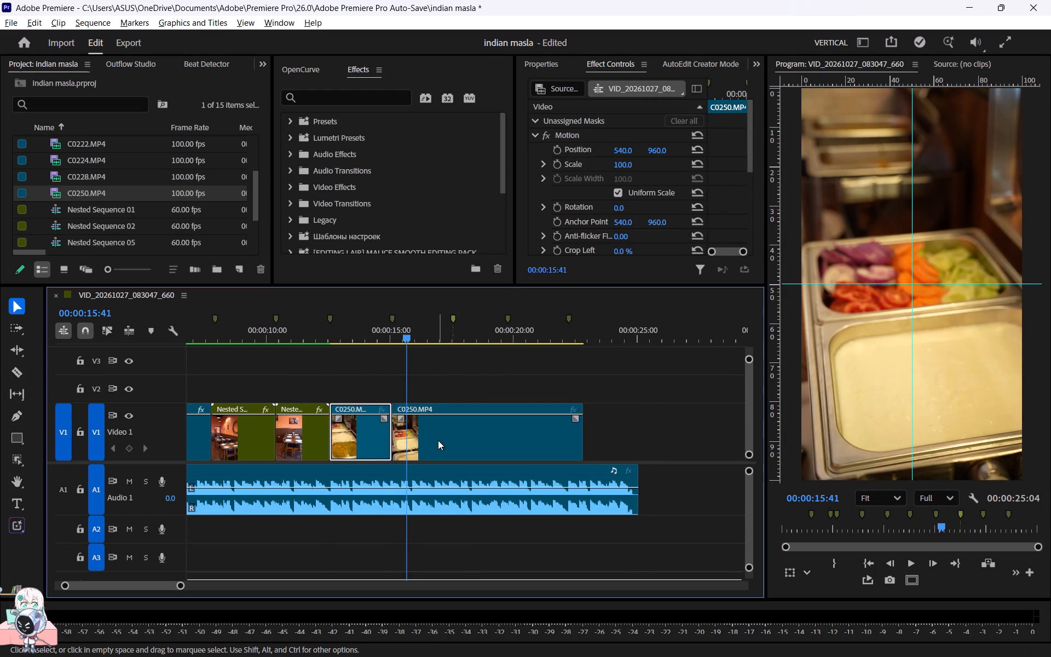
key(Delete)
Slow the trimmed C0250 clip to 50% speed with Optical flow time interpolation.
click(353, 443)
key(ctrl+e)
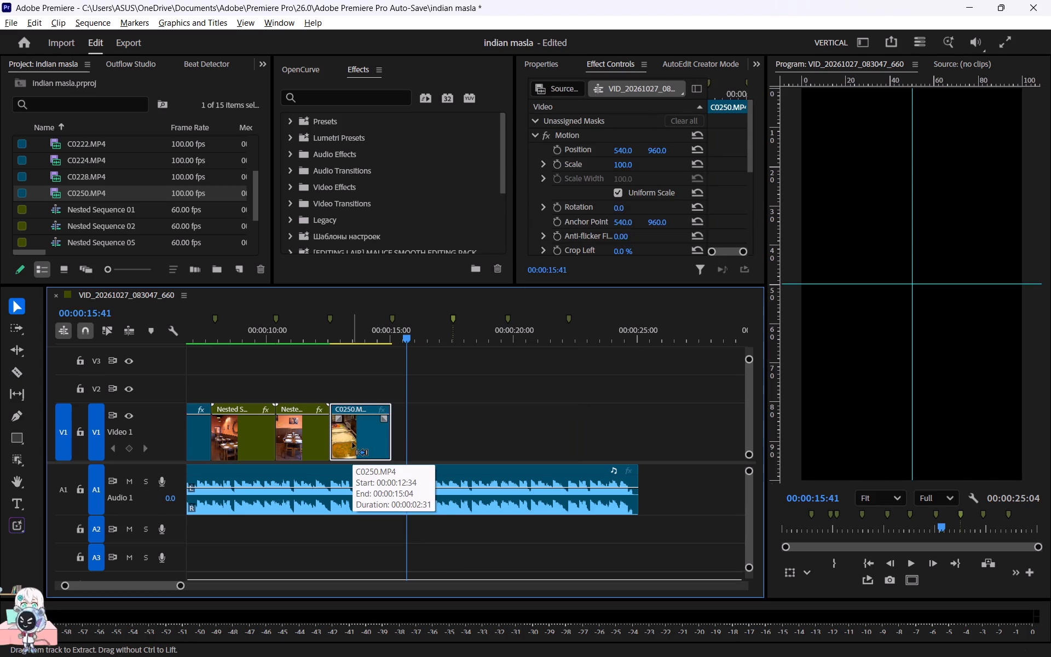
key(ctrl+r)
key(5)
key(0)
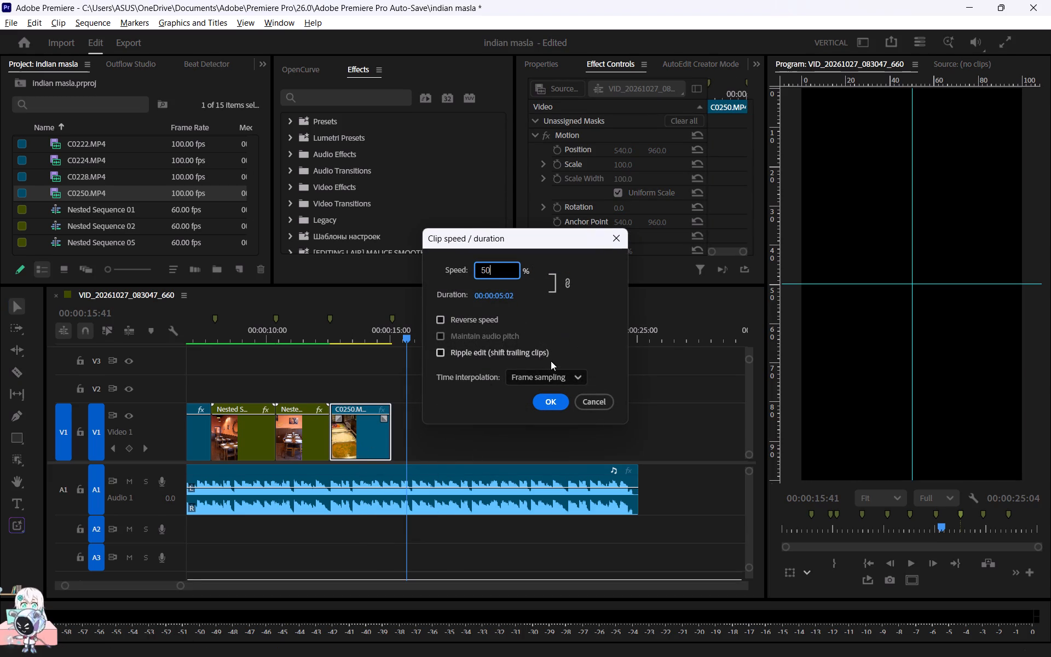
click(537, 371)
click(541, 439)
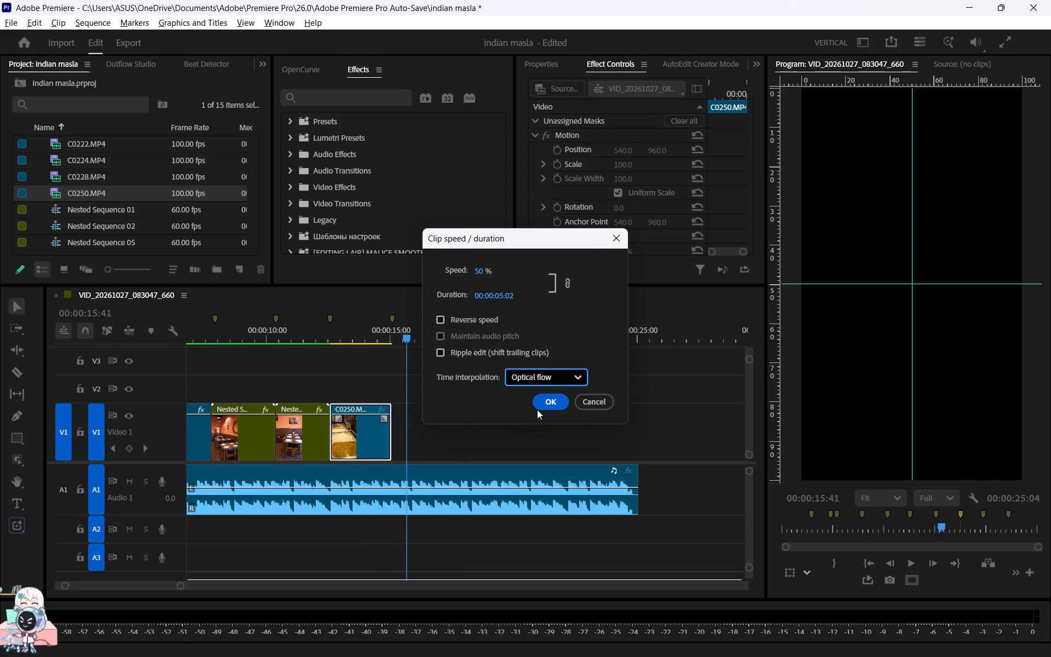
click(544, 410)
Split the slowed C0250 at the beat marker near 15 seconds and delete the excess after it.
key(c)
click(388, 427)
key(v)
click(431, 416)
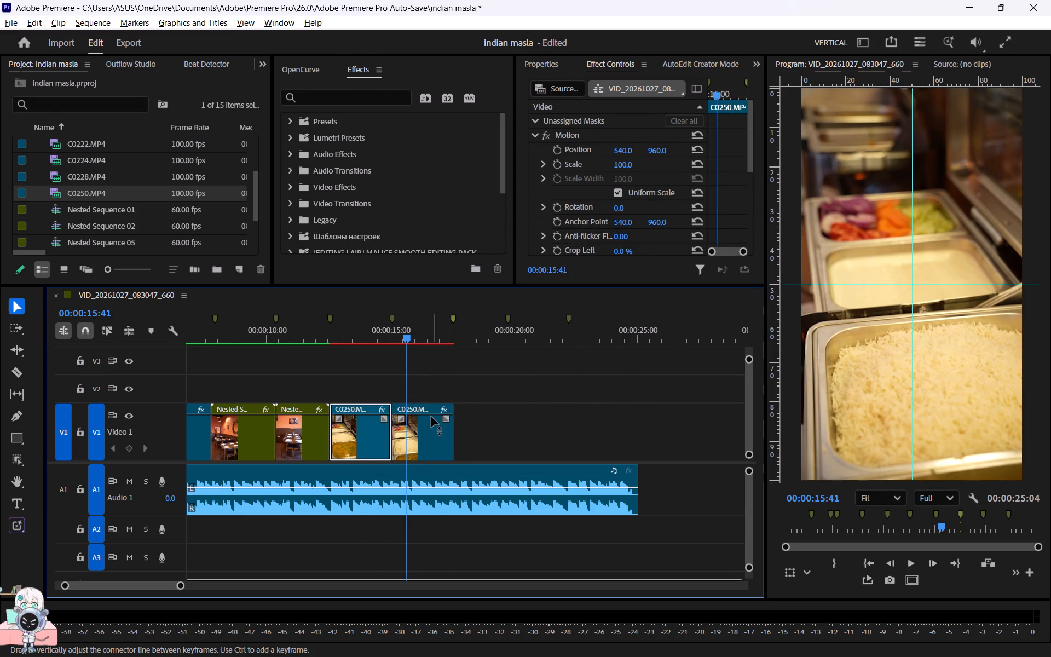
key(Delete)
Nest the slowed C0250 clip, keeping the suggested sequence name.
click(365, 429)
key(n)
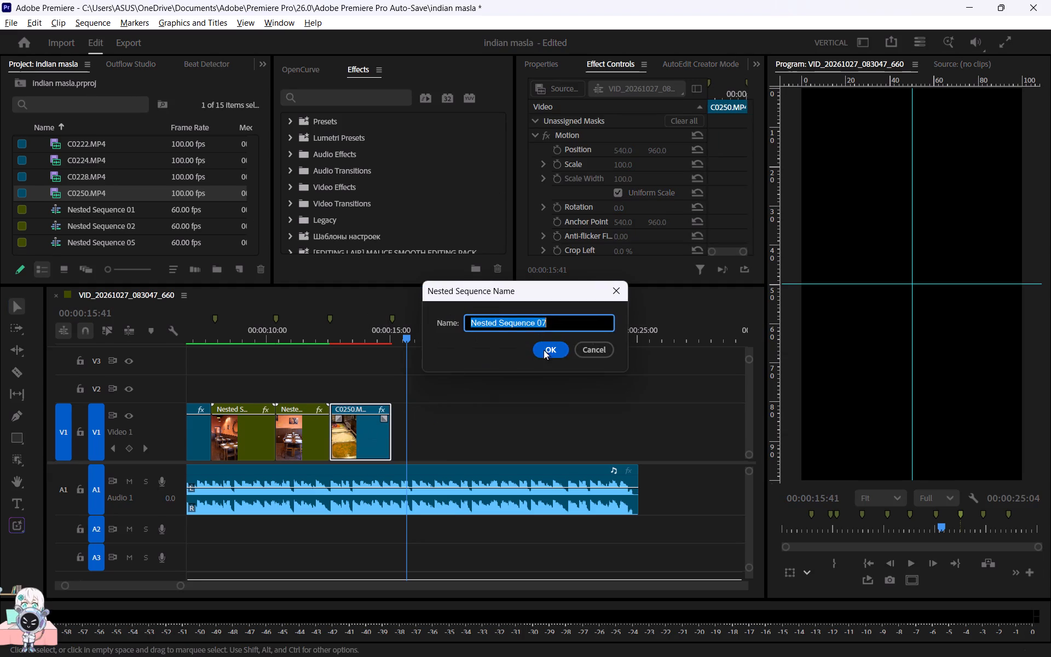
click(546, 350)
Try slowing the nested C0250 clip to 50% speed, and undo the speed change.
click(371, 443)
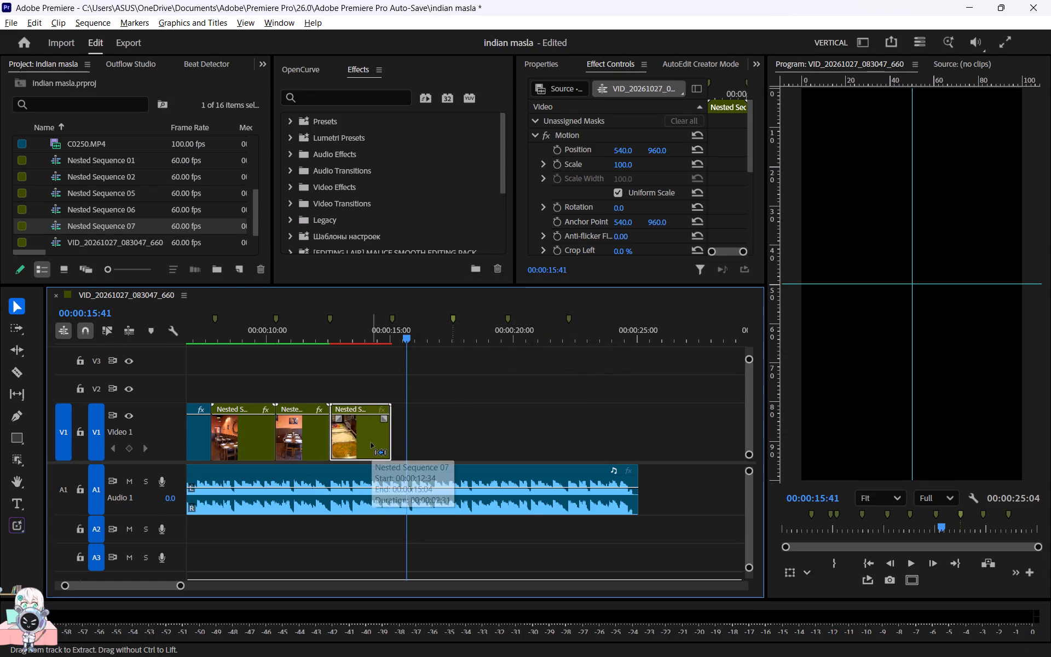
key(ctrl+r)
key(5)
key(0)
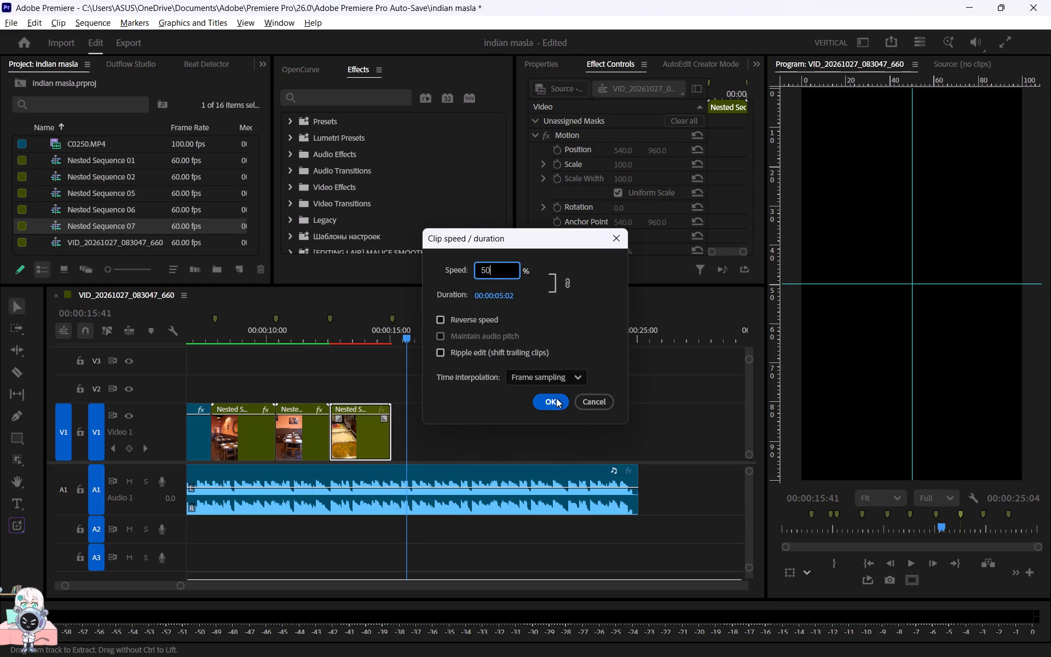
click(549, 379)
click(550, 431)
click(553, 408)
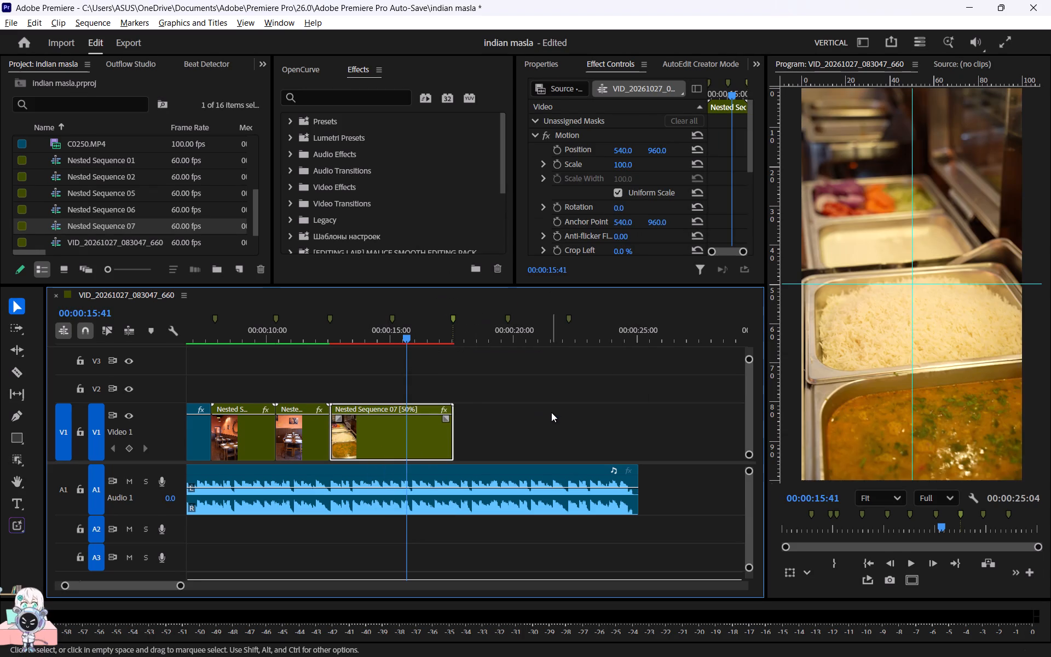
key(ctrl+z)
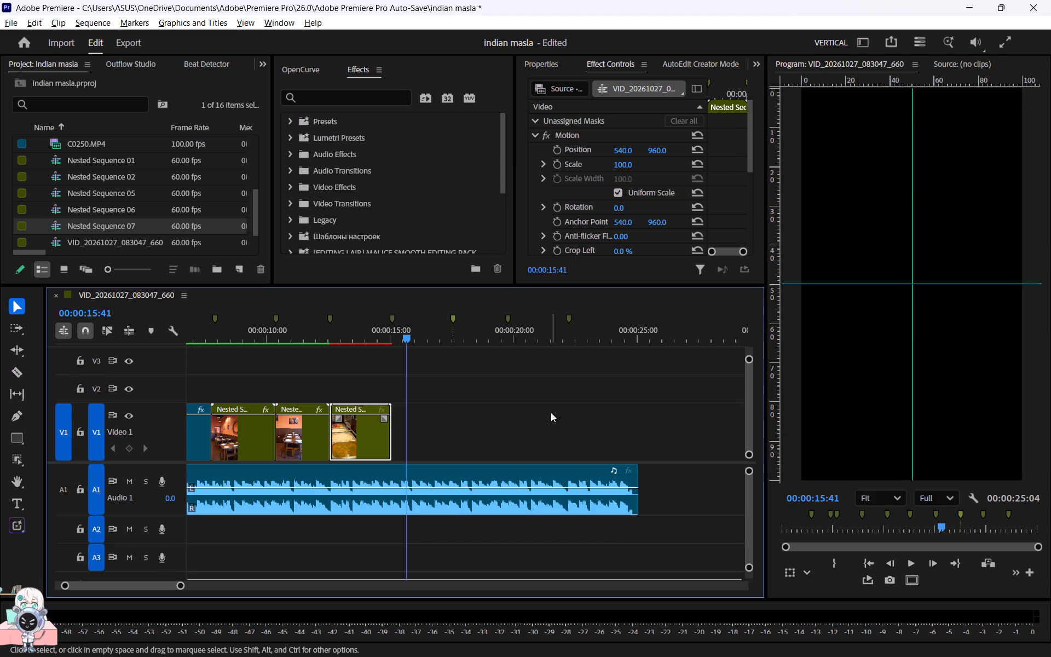
Apply the Warp Stabilizer effect to the nested C0250 clip and play it back.
key(alt+space)
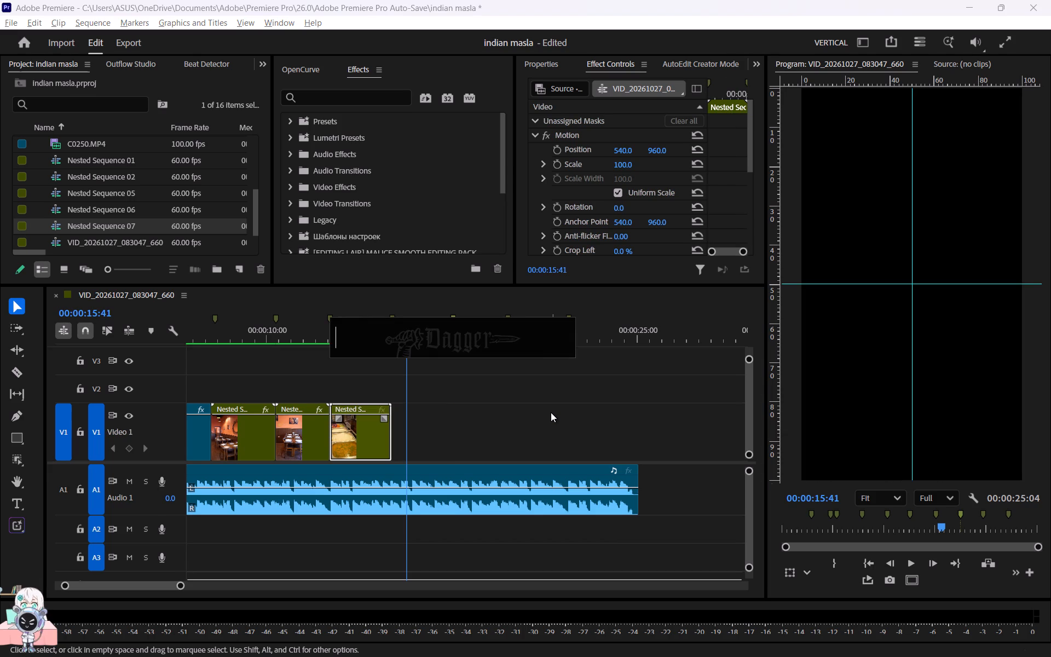
text(wa)
click(506, 371)
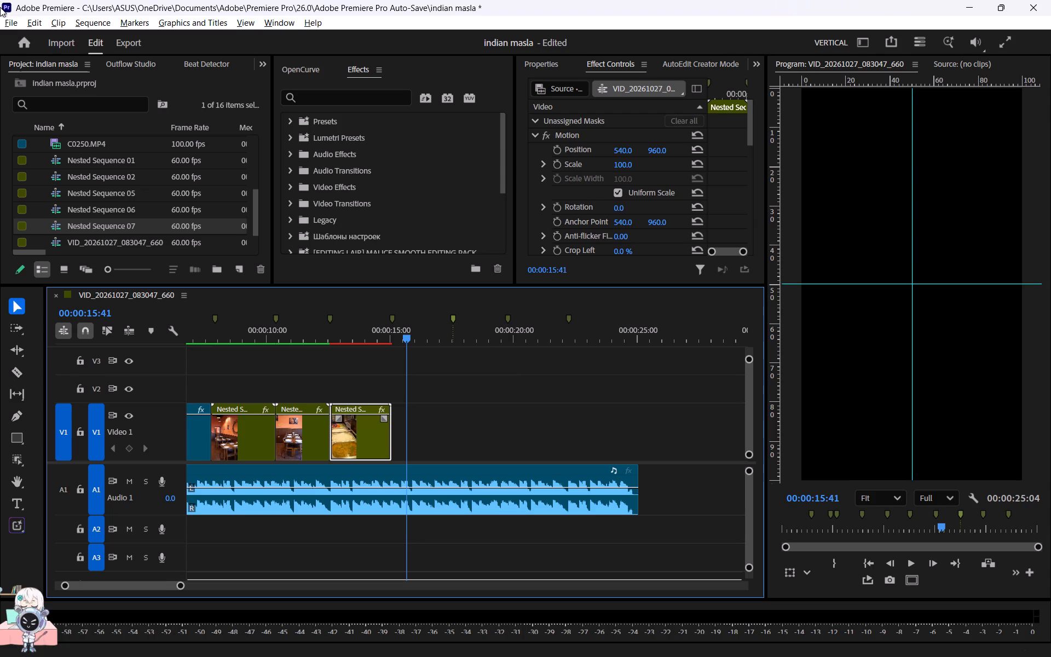
drag(315, 327, 335, 330)
click(353, 366)
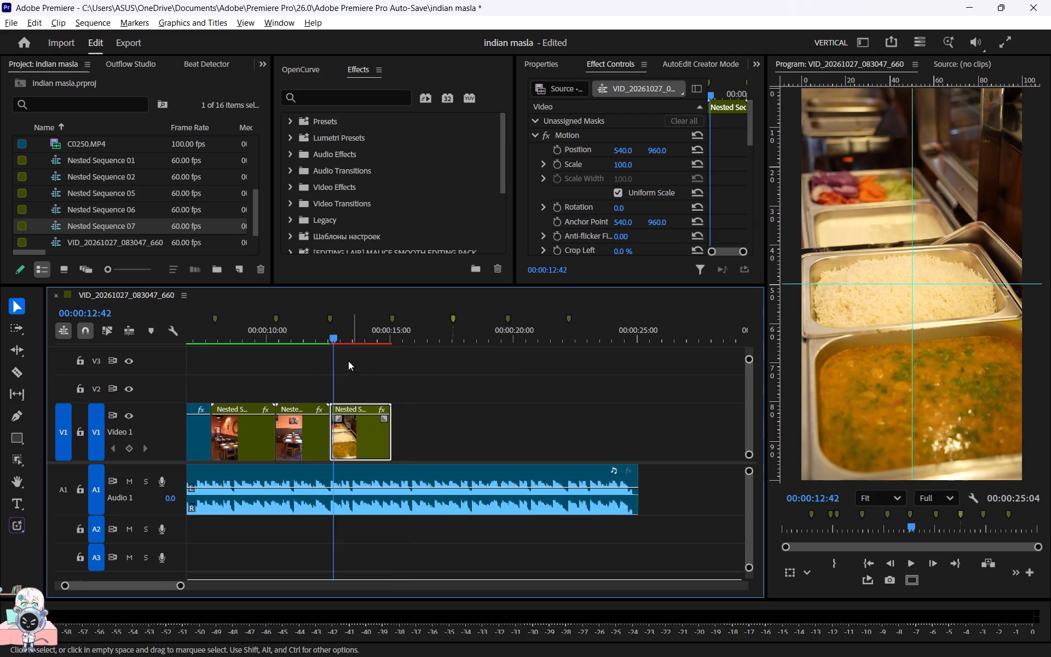
drag(324, 324, 313, 324)
key(space)
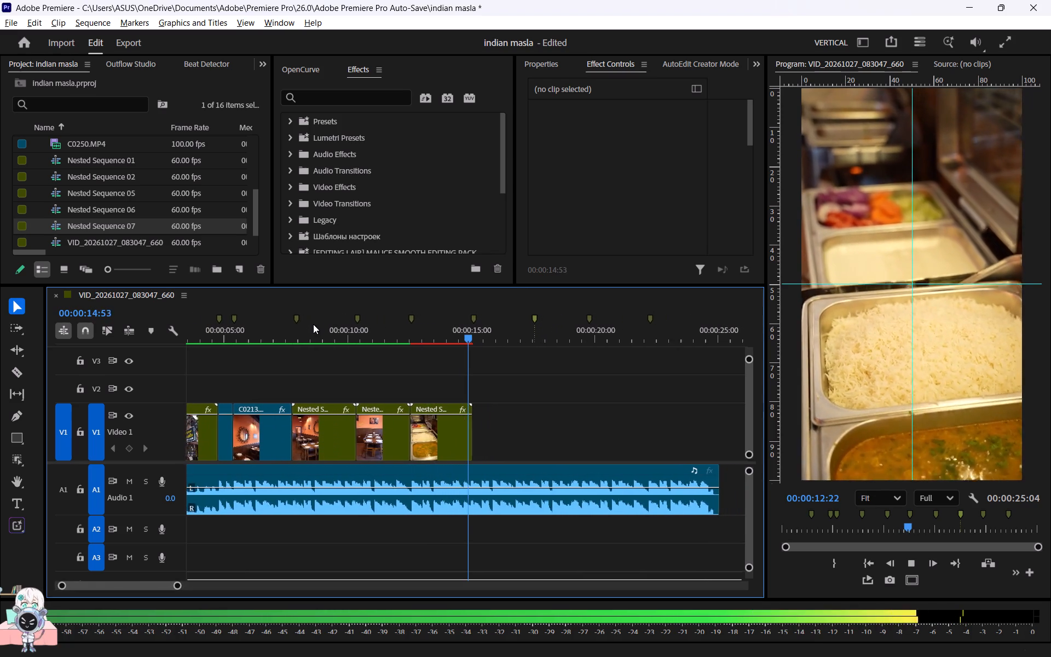
key(space)
Add C0256 from the indian masala folder to the timeline and place it on track V2 above the nested C0250 clip.
key(alt+Tab)
click(593, 338)
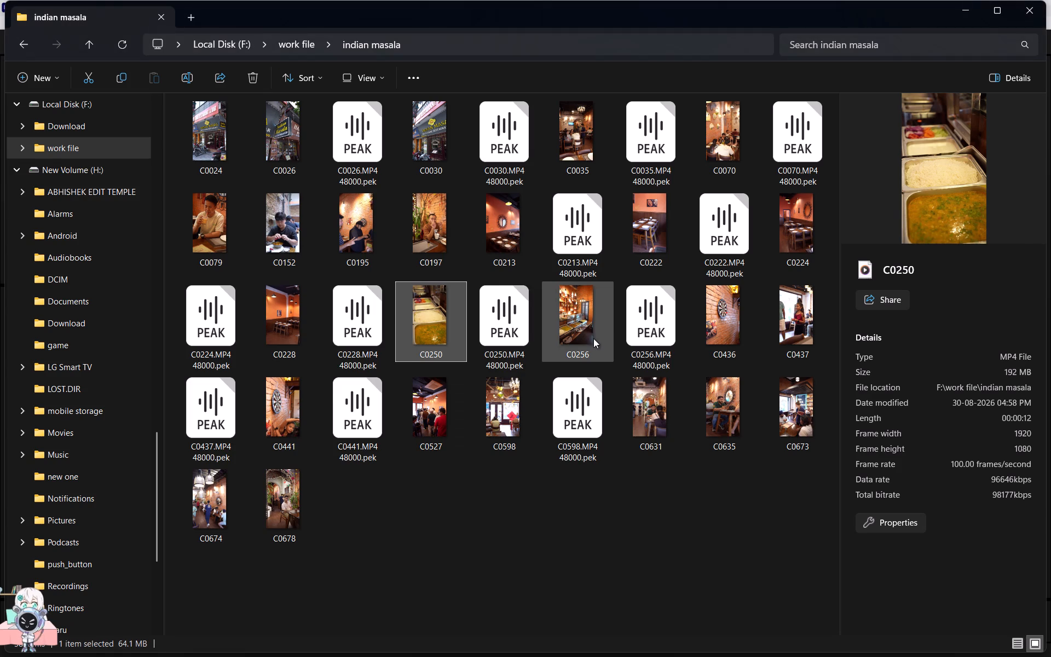
drag(589, 327, 474, 380)
key(alt+Tab)
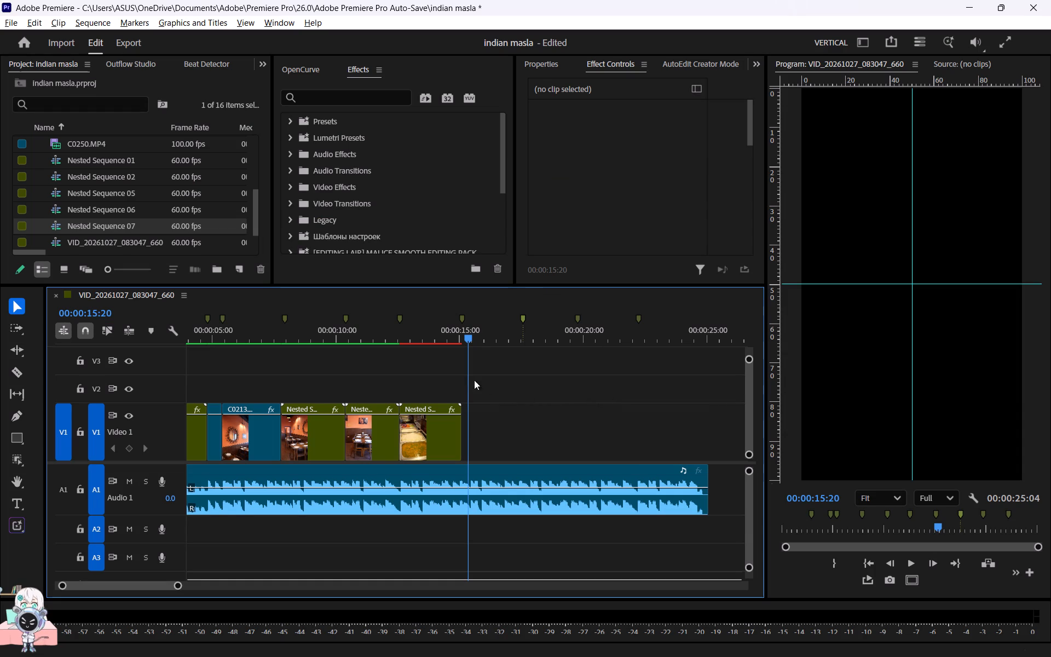
drag(474, 380, 478, 423)
drag(478, 331, 483, 335)
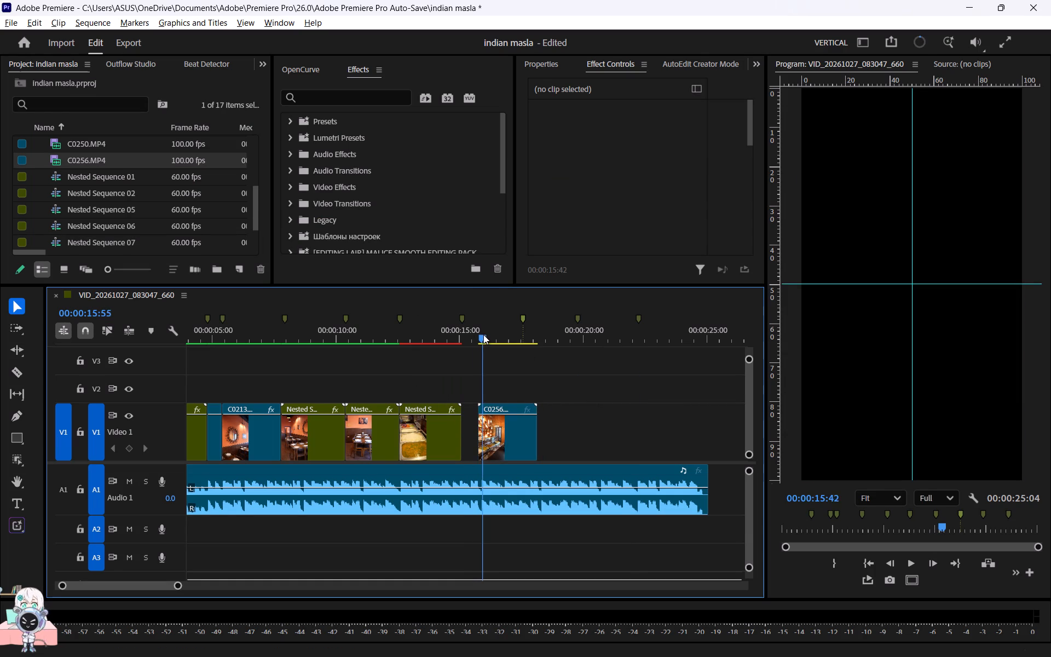
drag(483, 335, 528, 340)
drag(503, 446, 472, 403)
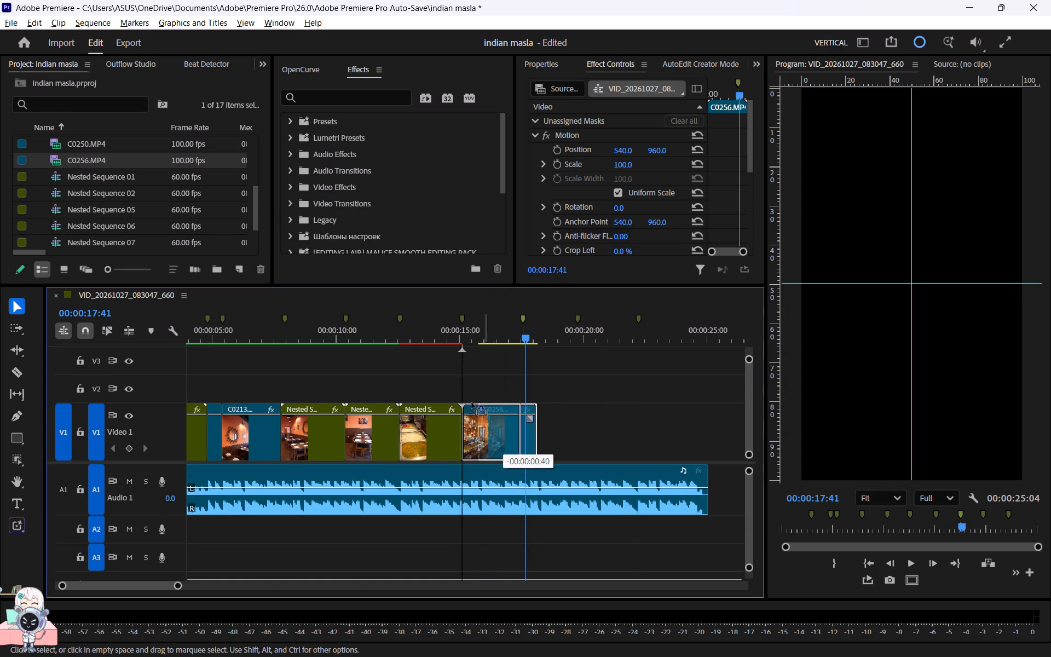
drag(472, 403, 425, 396)
Slow the C0256 clip to 50% speed with Optical flow time interpolation.
key(ctrl+r)
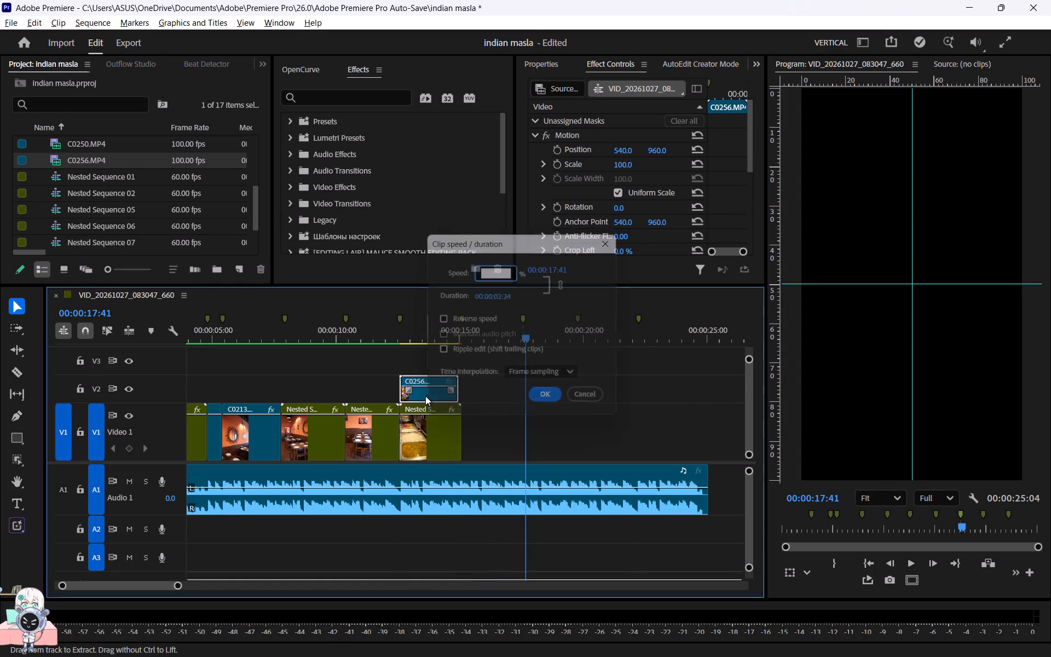
key(5)
key(0)
click(542, 375)
click(556, 427)
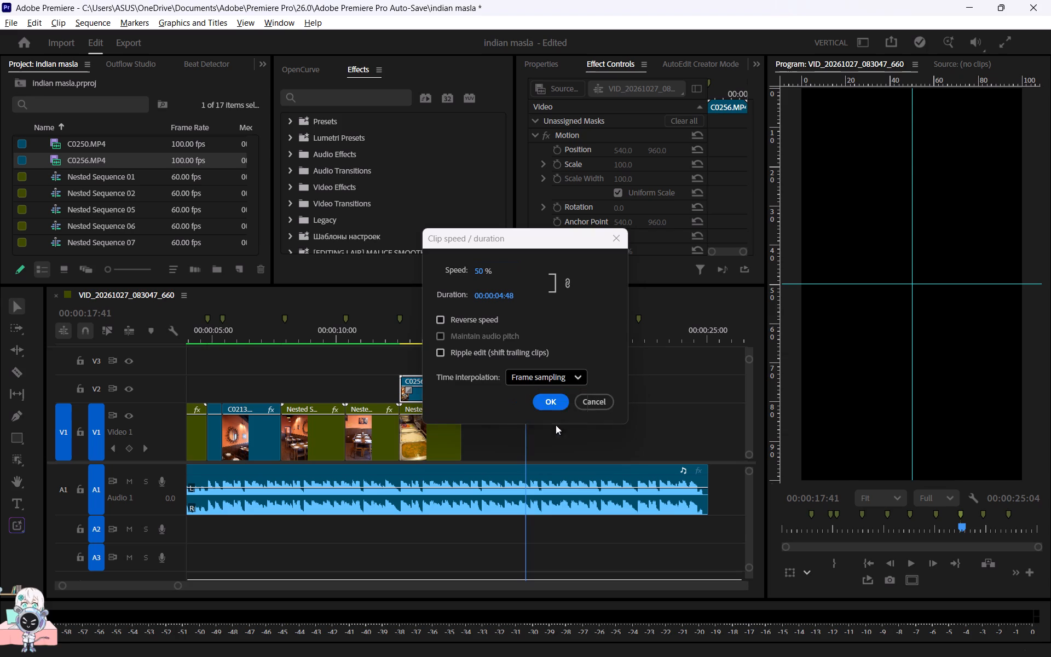
click(553, 403)
Trim C0256's end to the beat marker near 15 seconds and move the nested C0250 clip to start at that marker.
drag(524, 395, 470, 394)
drag(429, 448, 492, 450)
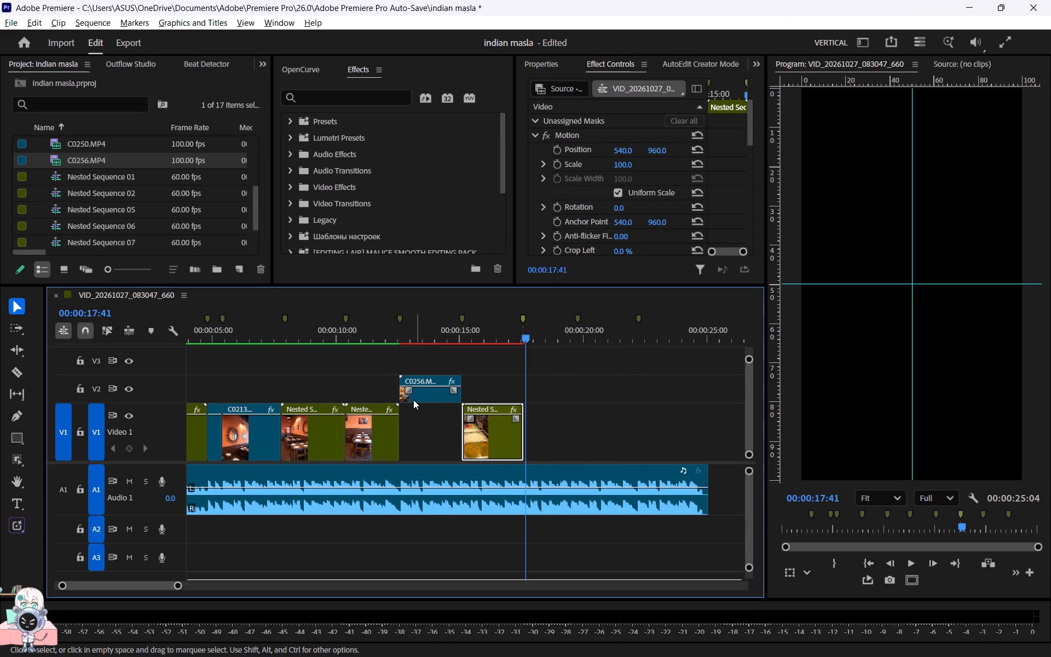
Trim C0256's start slightly, refit it between the beat markers near 12.5 and 15 seconds, and lower it into the gap on V1.
drag(404, 397, 414, 397)
drag(432, 401, 426, 400)
drag(451, 400, 461, 400)
drag(444, 395, 446, 422)
Check the C0256 clip's speed settings and nest the clip, keeping the suggested sequence name.
drag(436, 327, 421, 332)
key(ctrl+r)
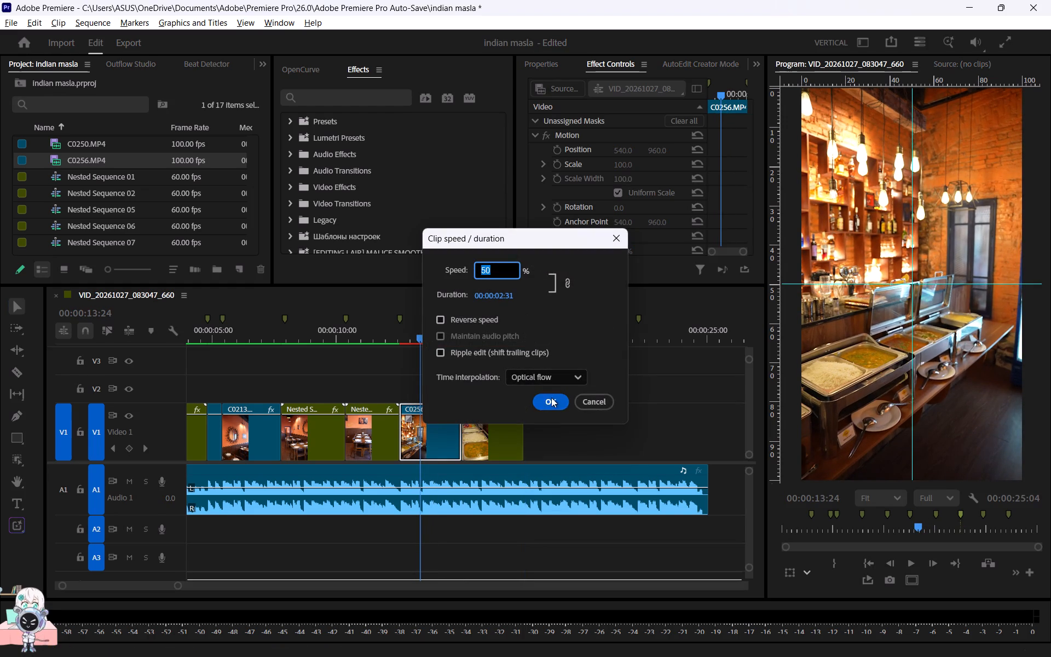
click(551, 398)
key(n)
click(548, 359)
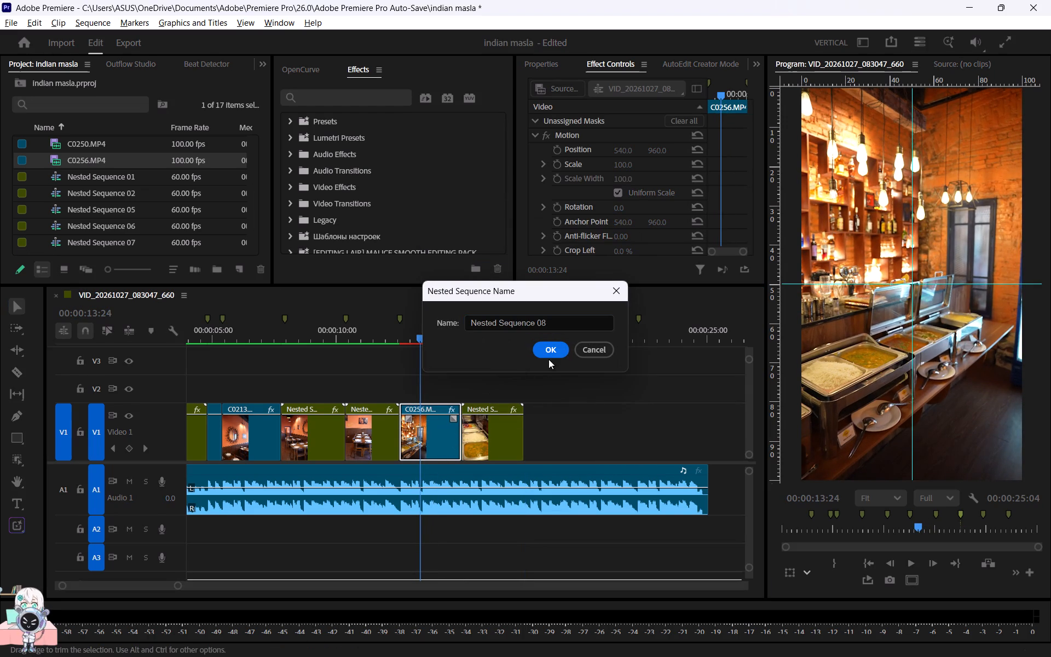
click(559, 353)
Apply the Warp Stabilizer effect to the nested C0256 clip and play back the last two nested clips.
click(430, 438)
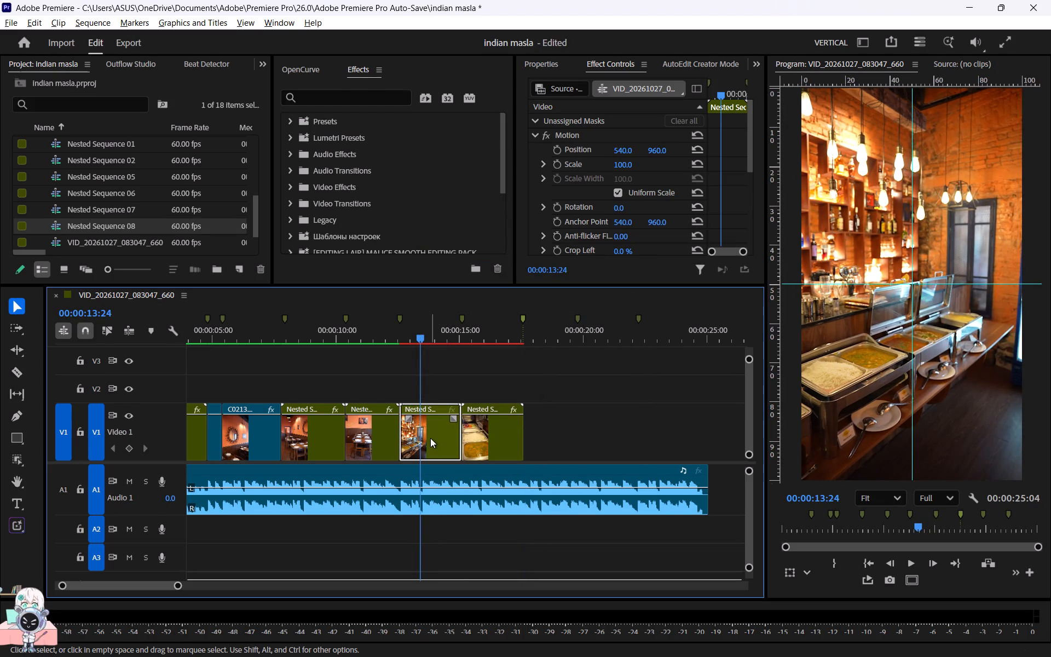
key(alt+space)
text(wa)
click(426, 383)
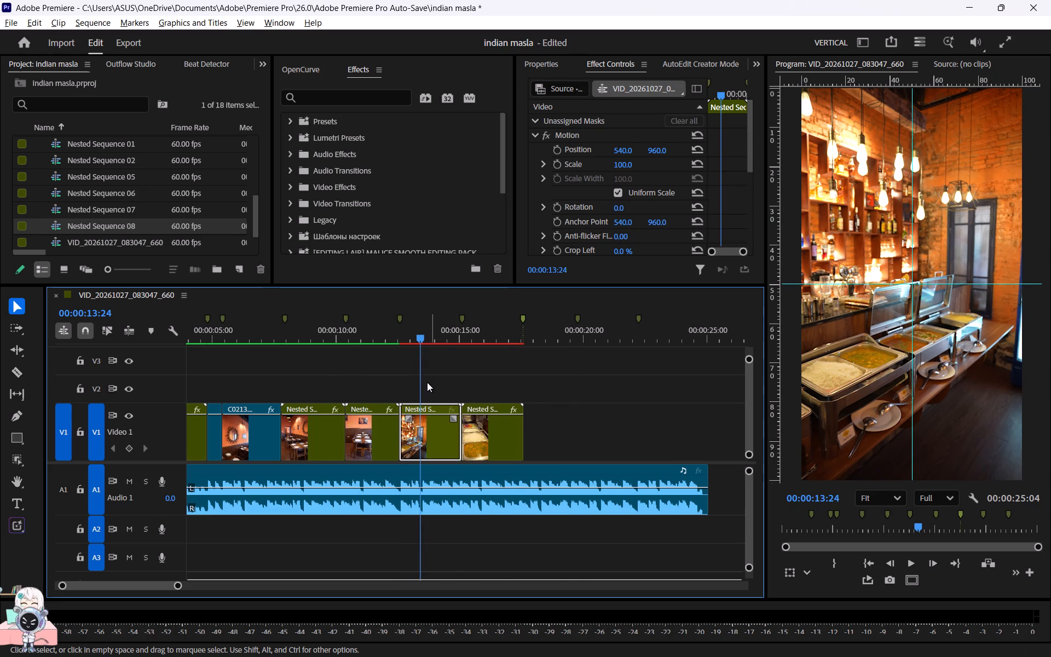
click(440, 365)
drag(434, 336, 449, 338)
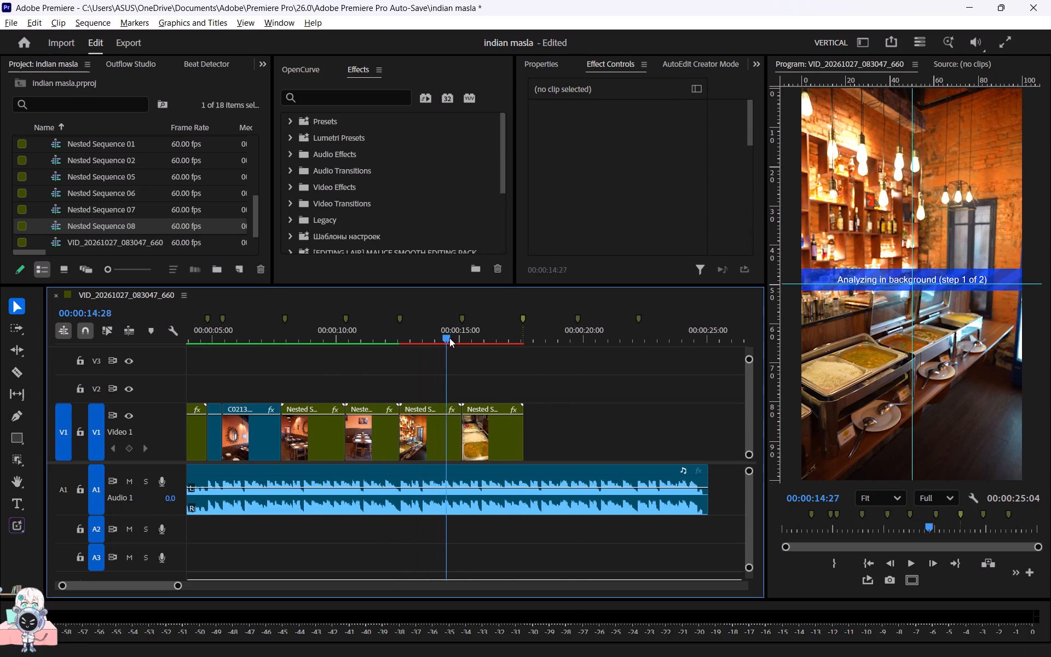
drag(449, 338, 451, 338)
click(468, 366)
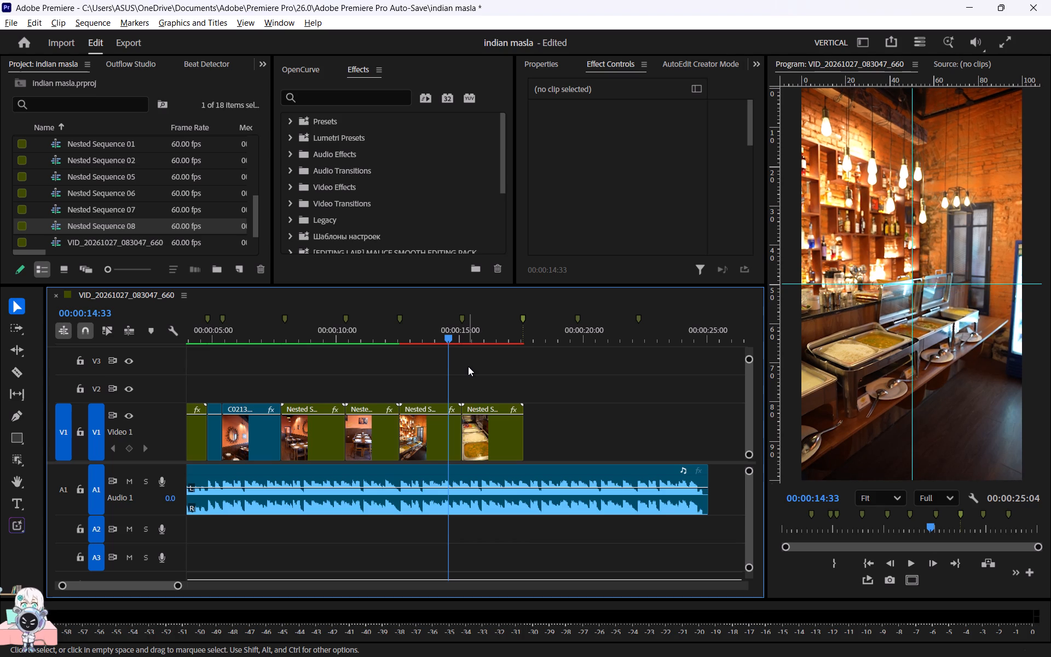
key(space)
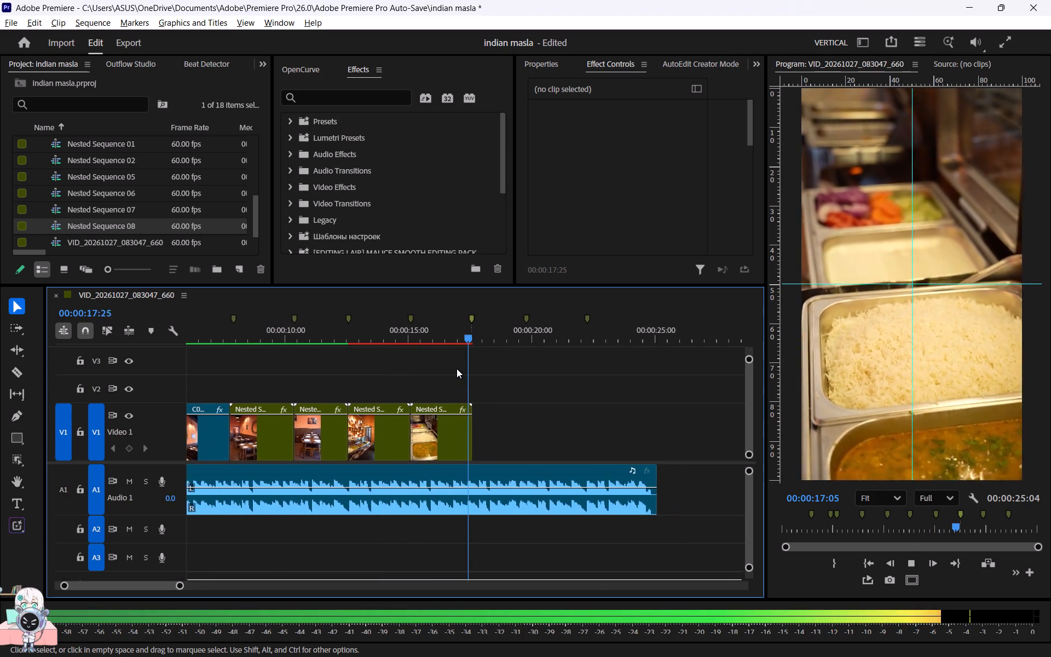
key(space)
Check clips in the indian masala folder and add C0598 to V1 directly after the last nested clip.
key(alt+Tab)
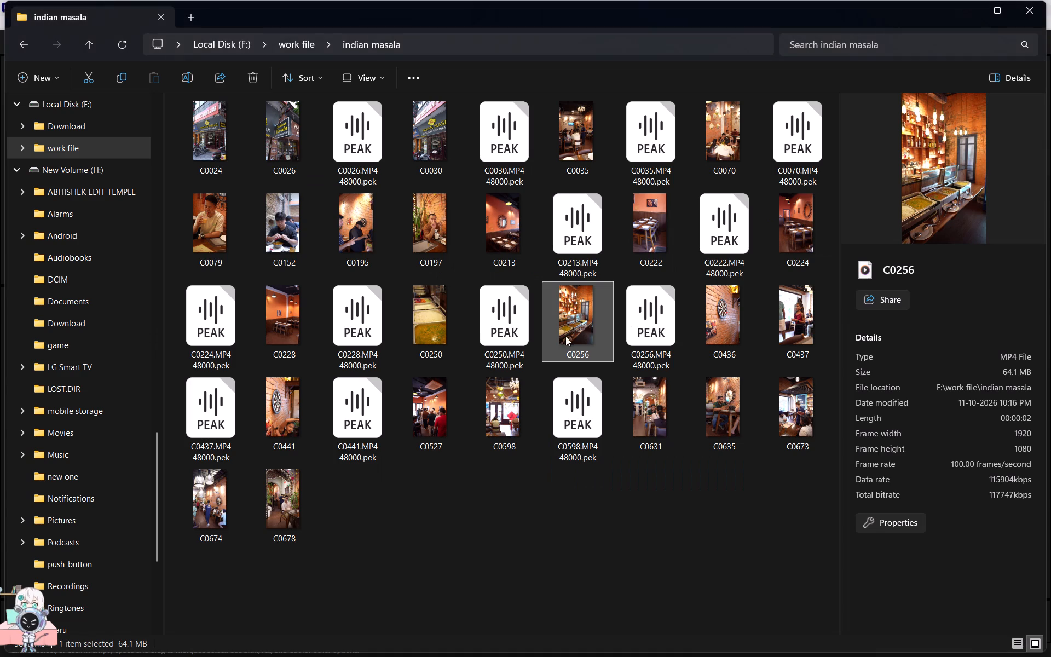
click(727, 331)
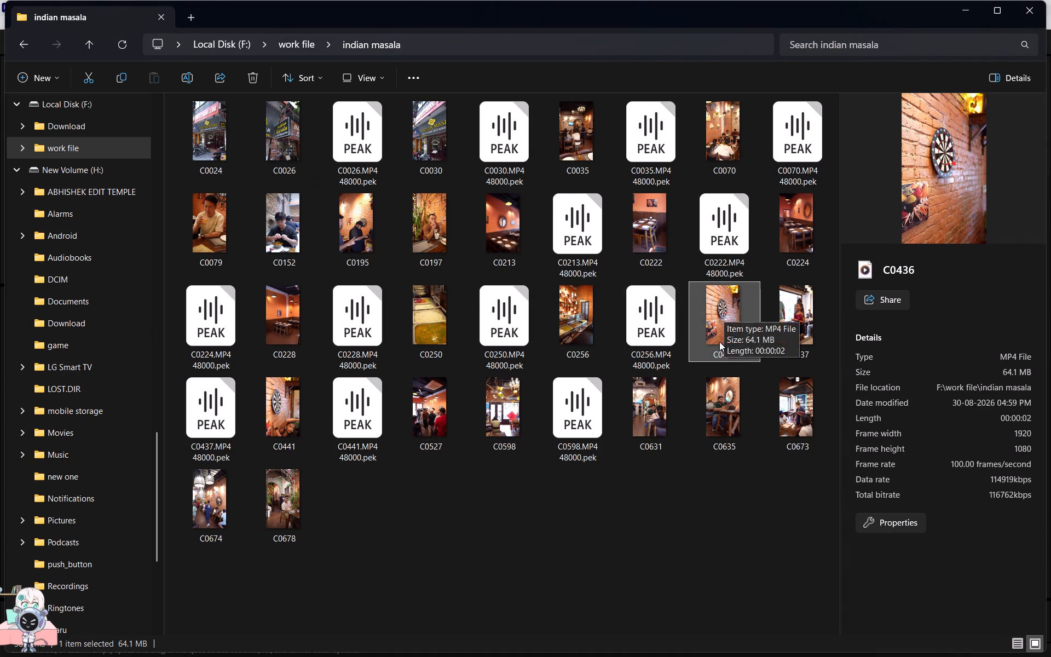
click(730, 397)
key(space)
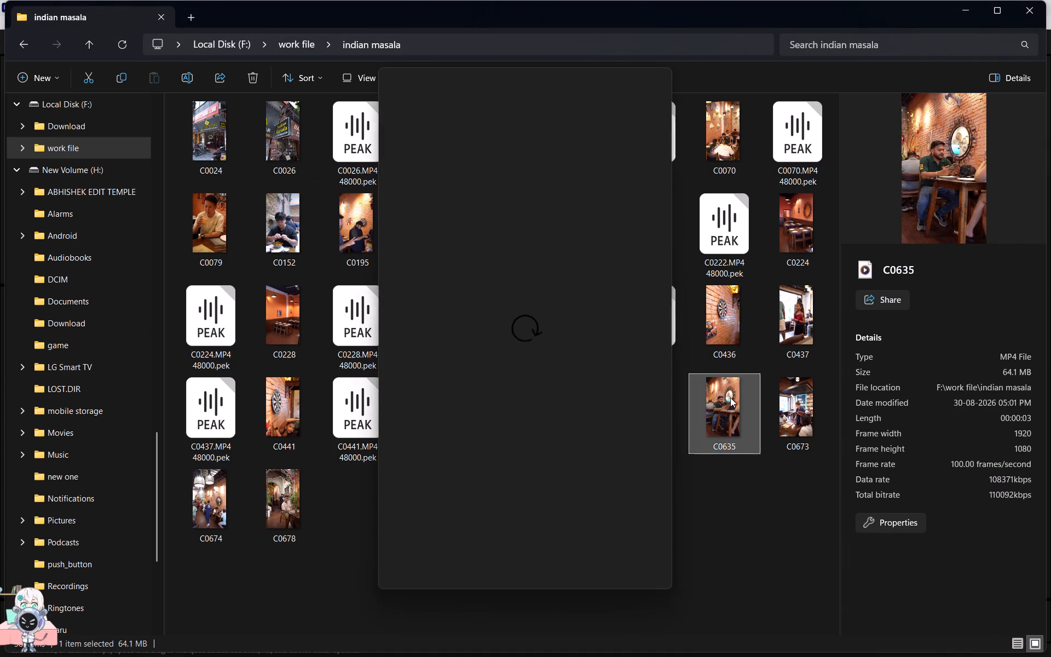
key(space)
click(474, 417)
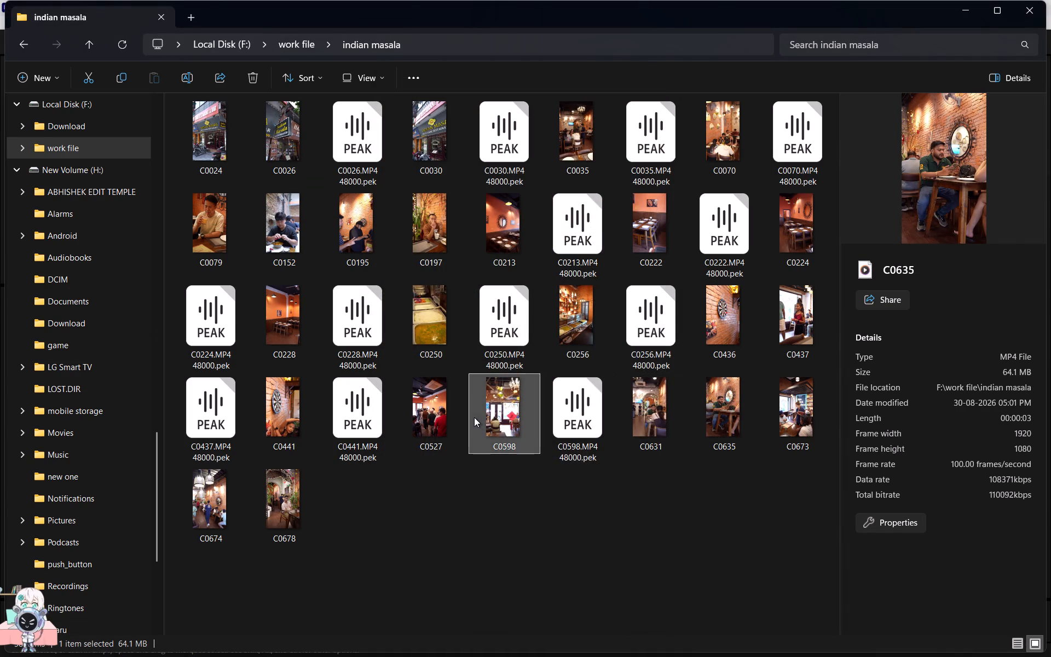
drag(510, 410, 506, 423)
key(alt+Tab)
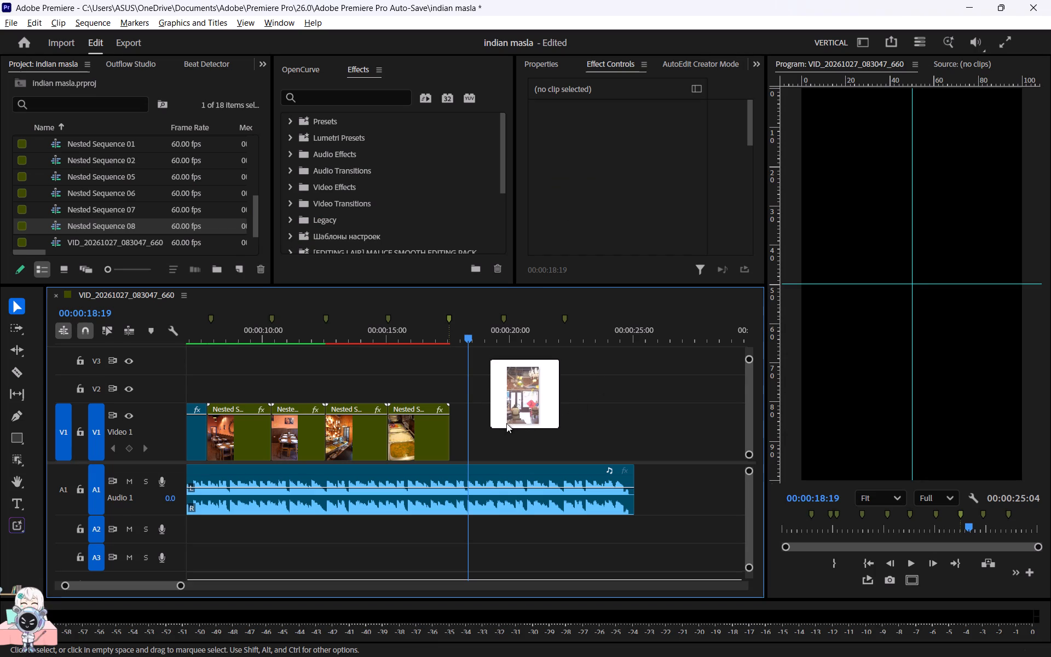
drag(506, 423, 454, 423)
Review the C0598 footage, cut the clip at the beat marker near 20 seconds and delete the remainder.
drag(476, 333, 491, 333)
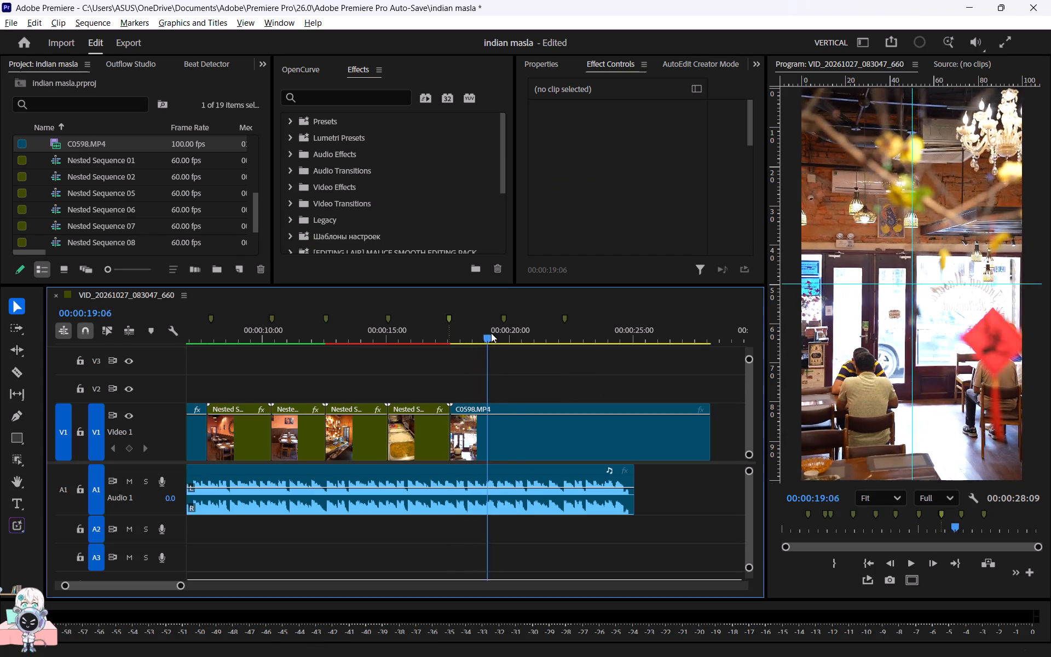
drag(491, 333, 563, 338)
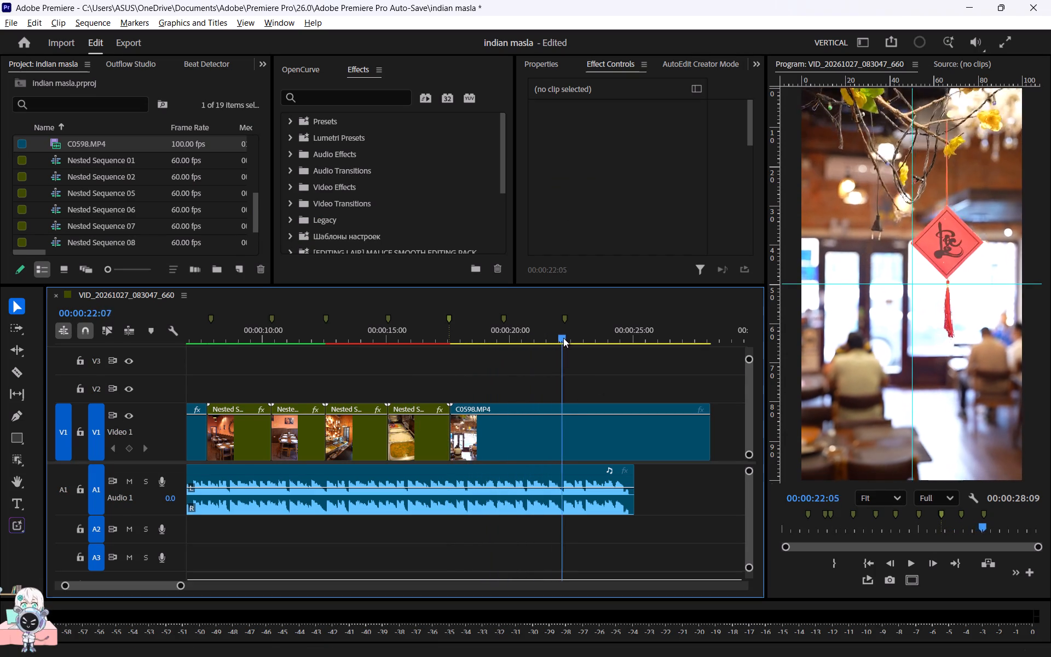
drag(563, 338, 643, 342)
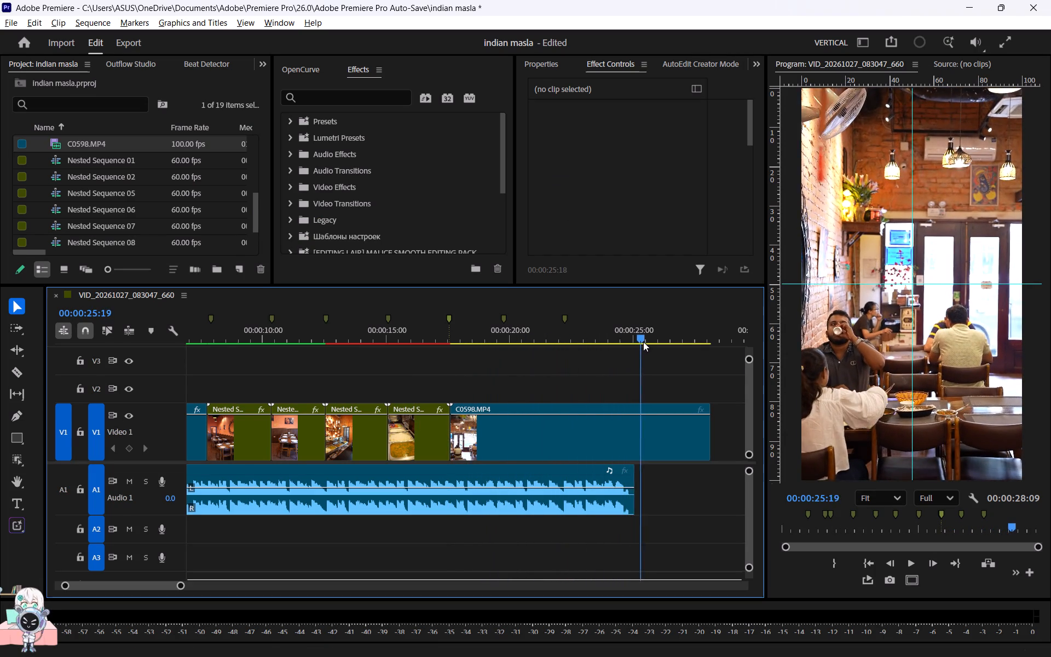
drag(643, 342, 548, 350)
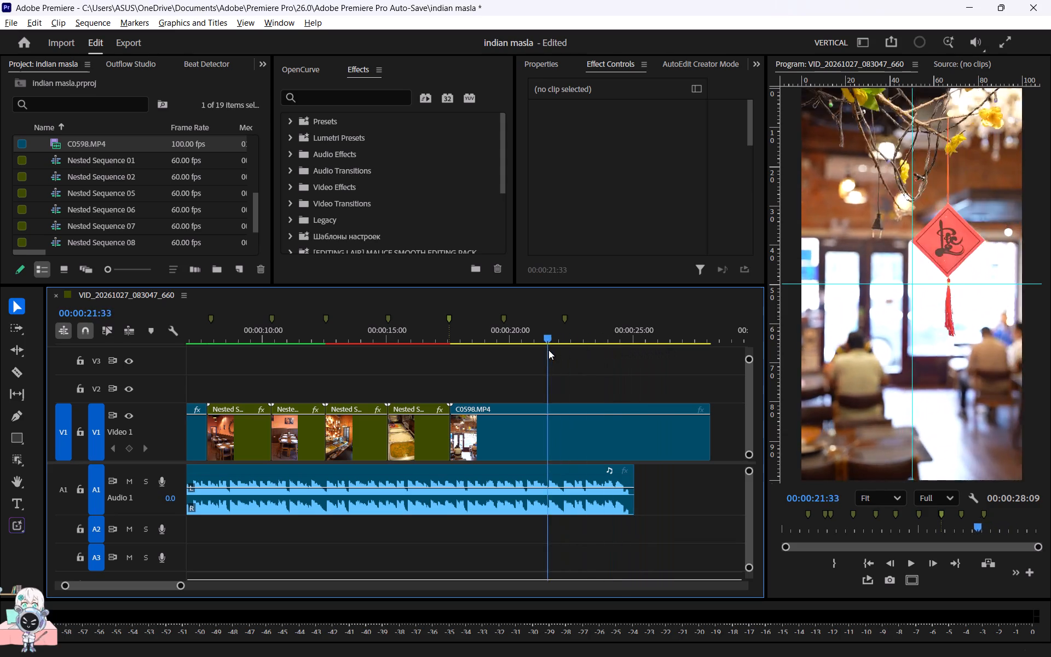
drag(548, 350, 443, 351)
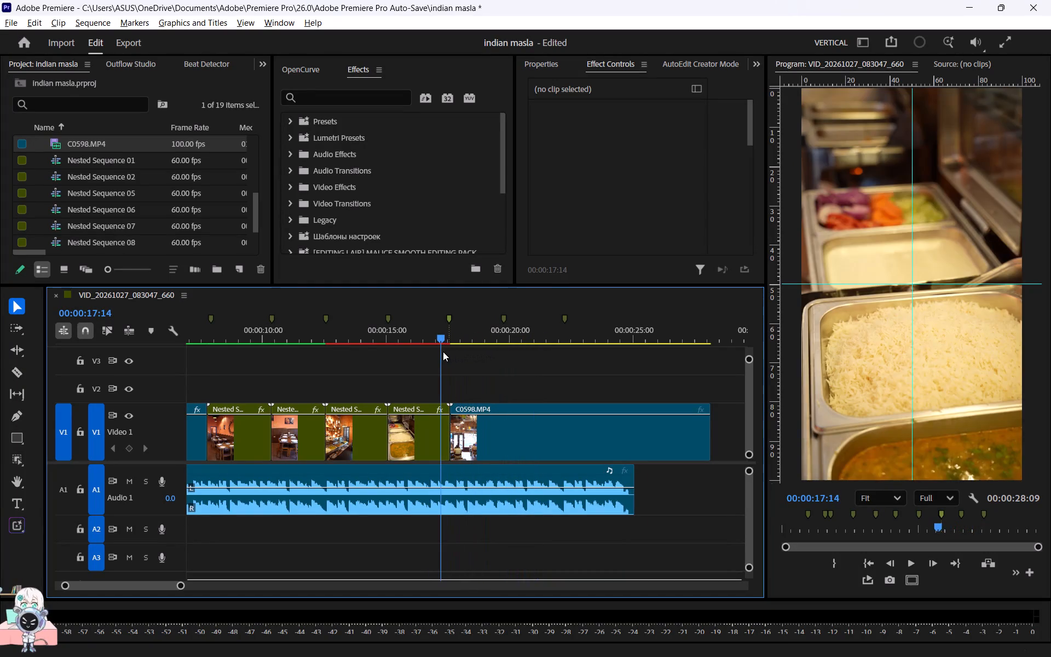
drag(443, 351, 478, 352)
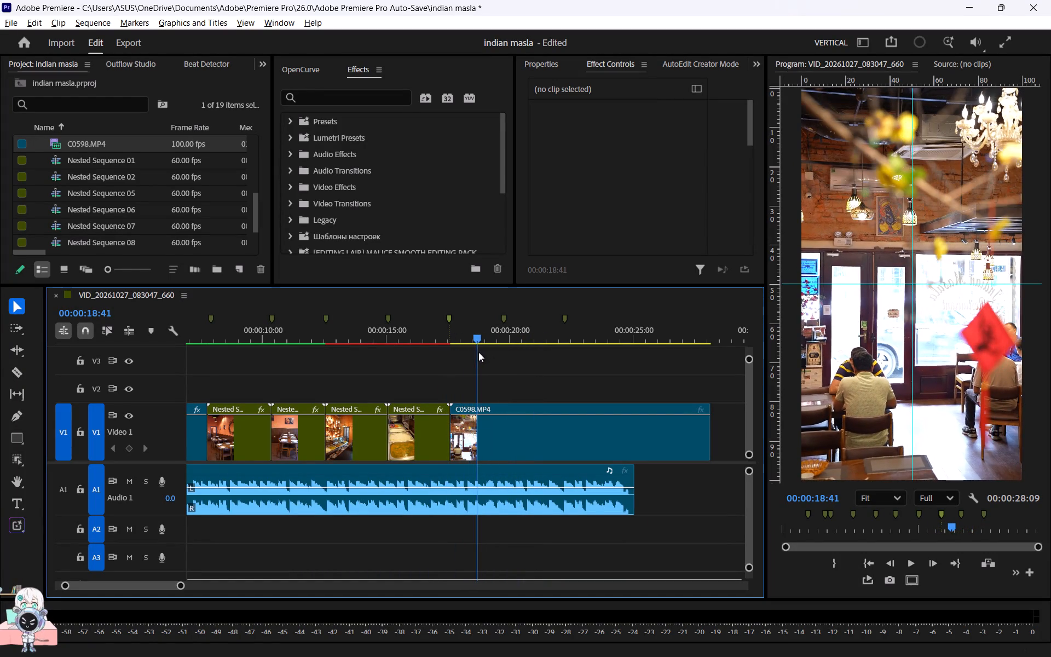
drag(478, 352, 478, 353)
key(c)
drag(504, 429, 504, 422)
key(v)
click(564, 431)
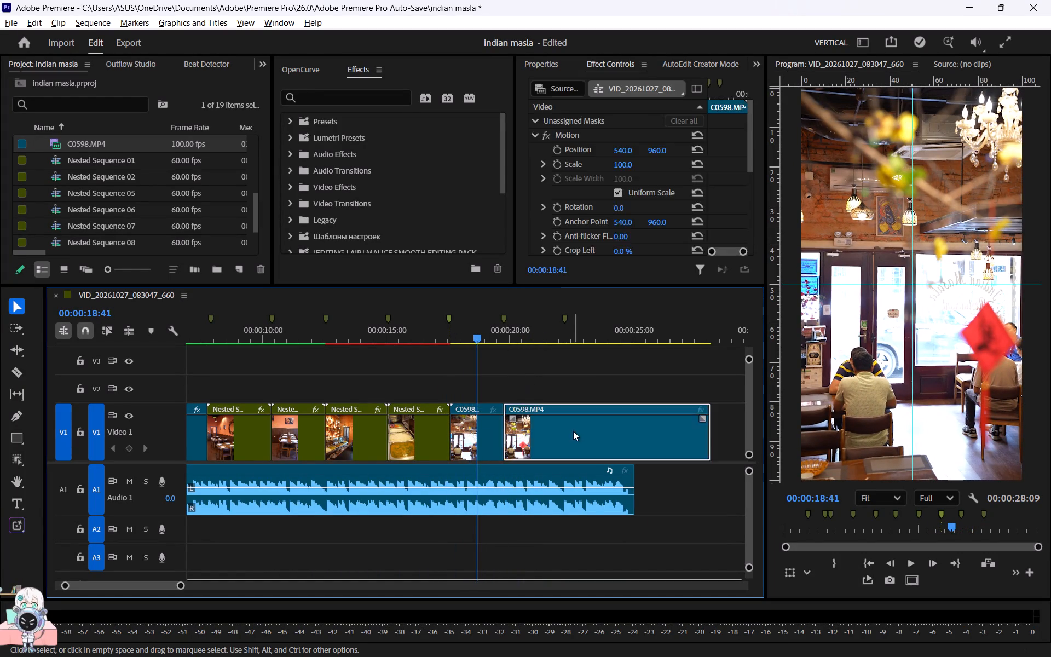
key(Delete)
Slow the C0598 clip to 50% speed with Optical flow time interpolation.
click(493, 448)
key(ctrl+r)
key(5)
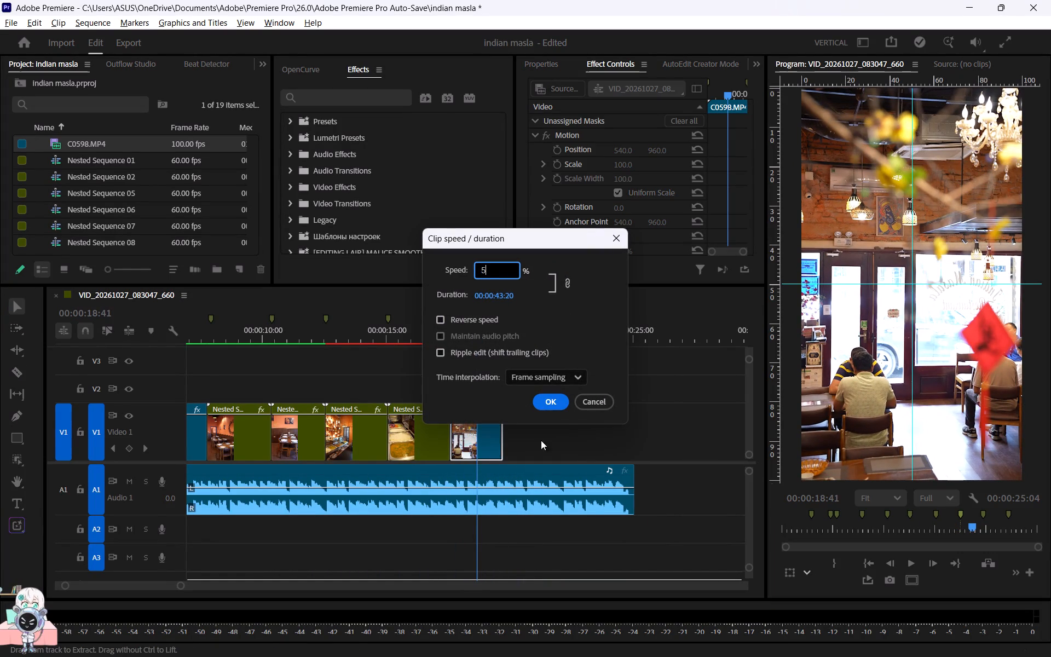
key(0)
click(558, 376)
click(561, 427)
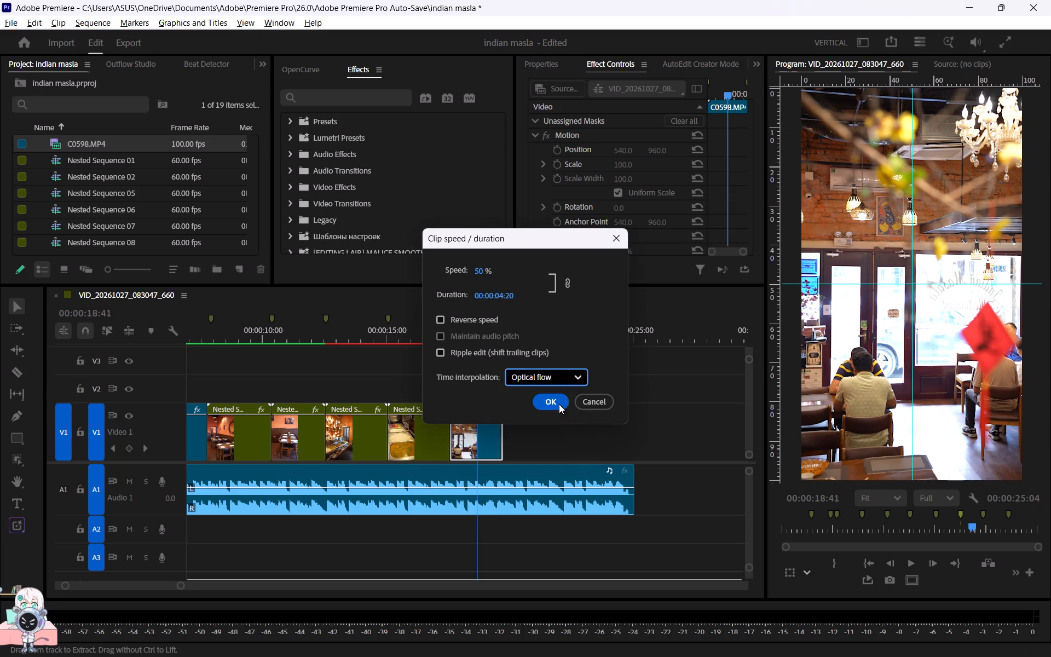
click(559, 404)
Cut the slowed C0598 clip at the beat marker near 20 seconds and delete the excess.
key(c)
click(498, 434)
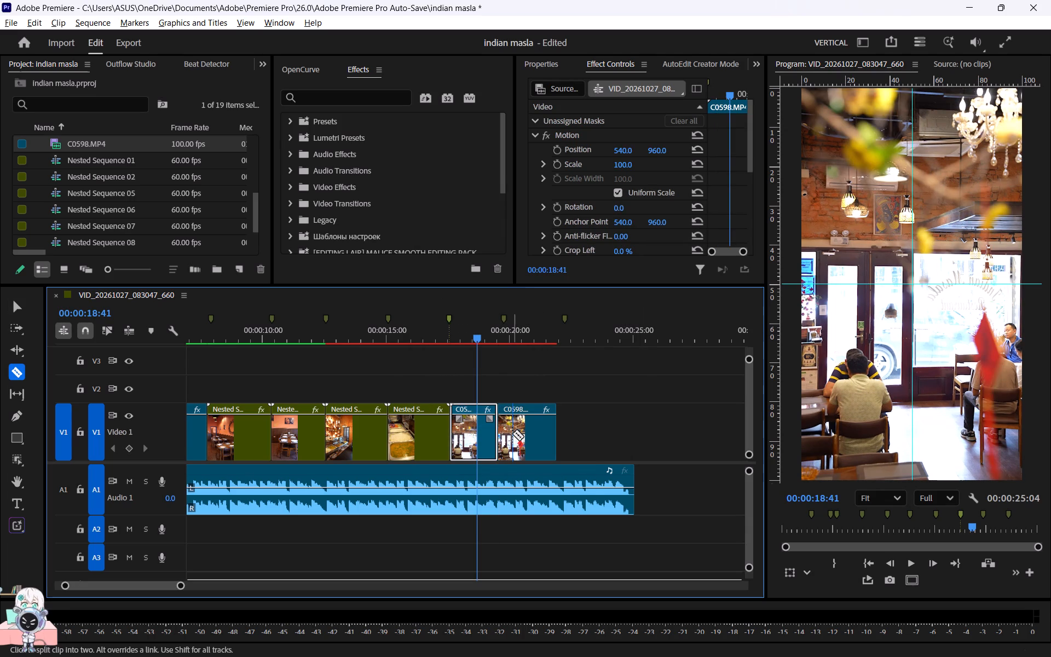
key(ctrl+z)
click(505, 431)
key(v)
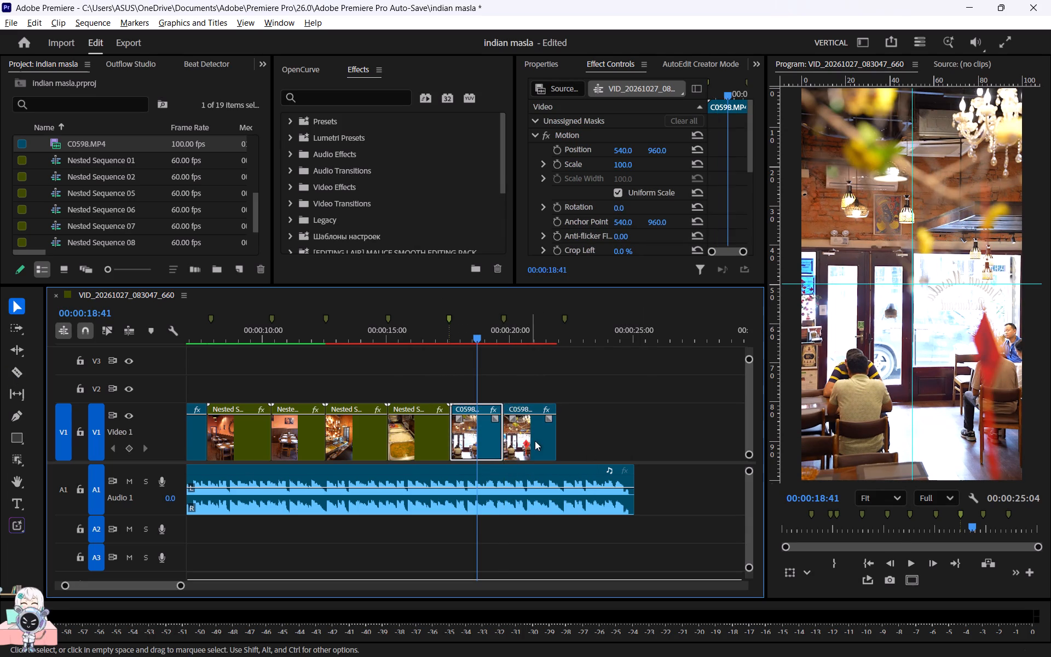
click(536, 443)
key(Delete)
Nest the C0598 clip, keeping the suggested sequence name.
click(492, 446)
key(n)
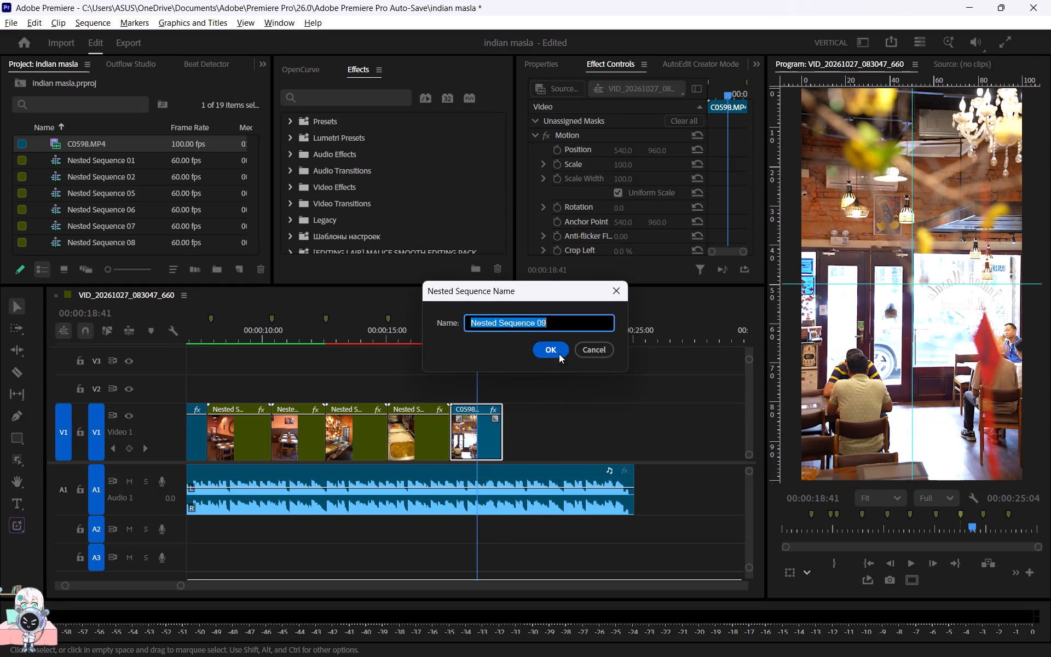
click(559, 351)
Apply the Warp Stabilizer effect to the nested C0598 clip.
click(472, 453)
key(alt+space)
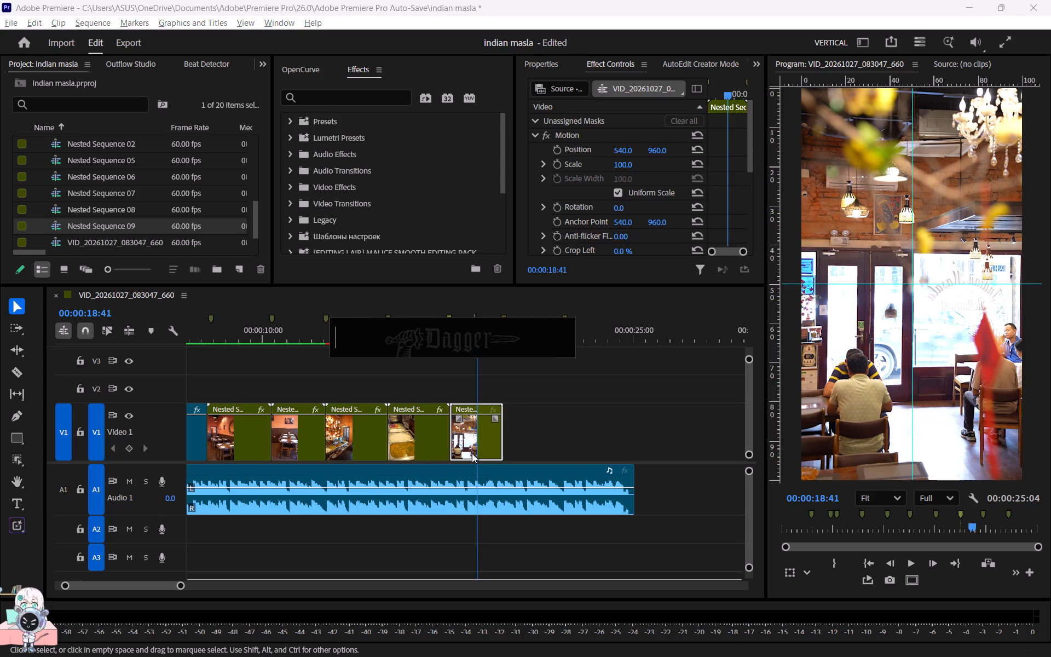
text(wa)
click(479, 389)
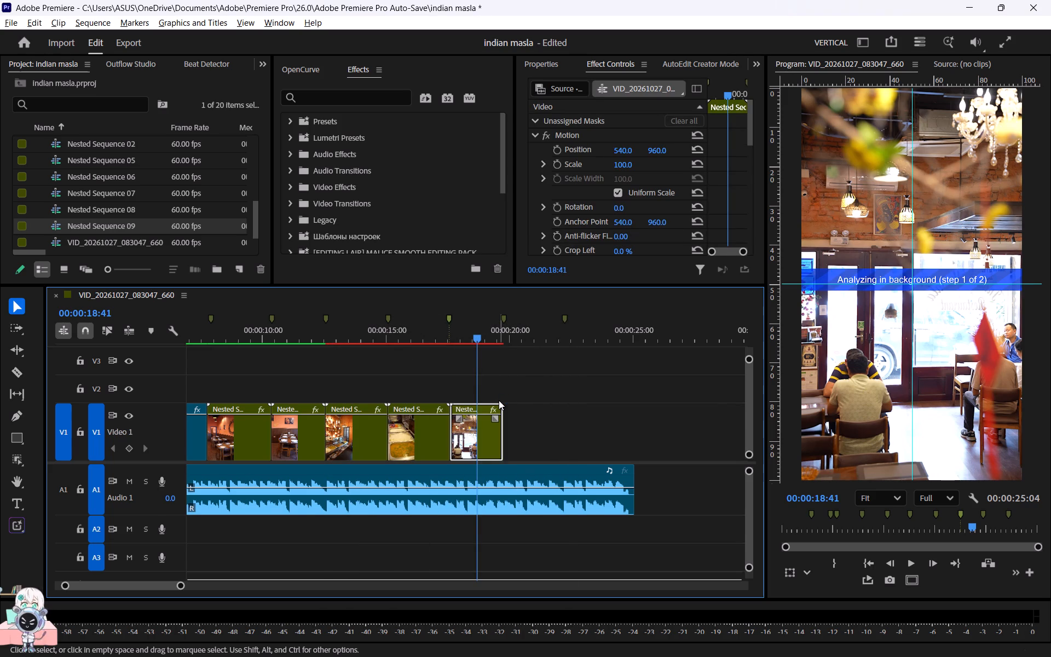
Preview C0527, C0441 and C0674 in the footage folder and add C0674 to V2 at the playhead.
key(alt+Tab)
click(441, 423)
key(space)
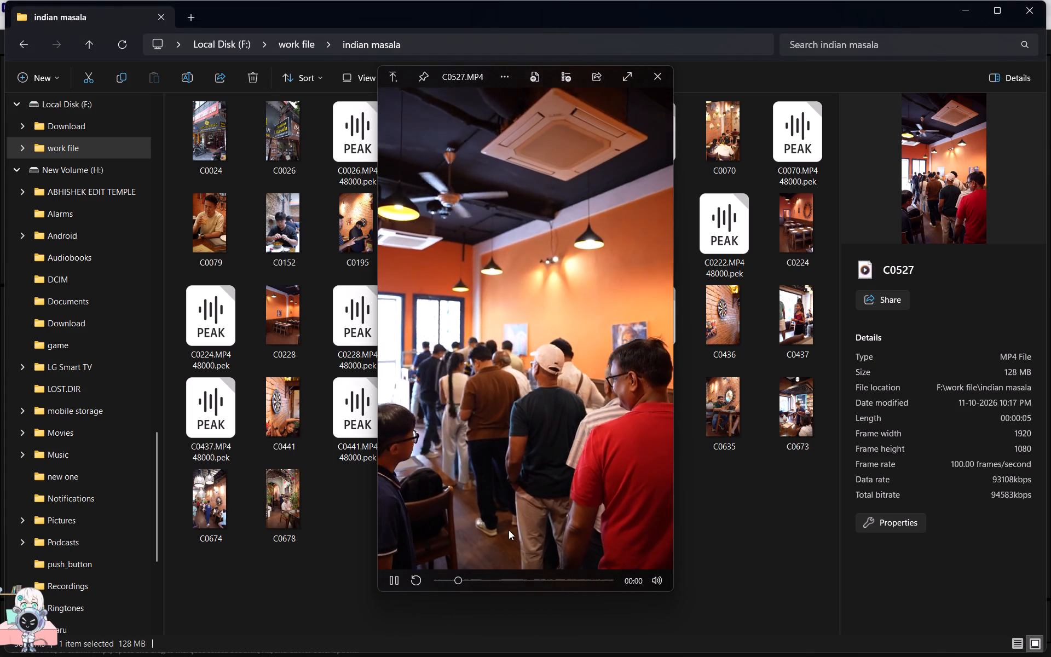
click(513, 577)
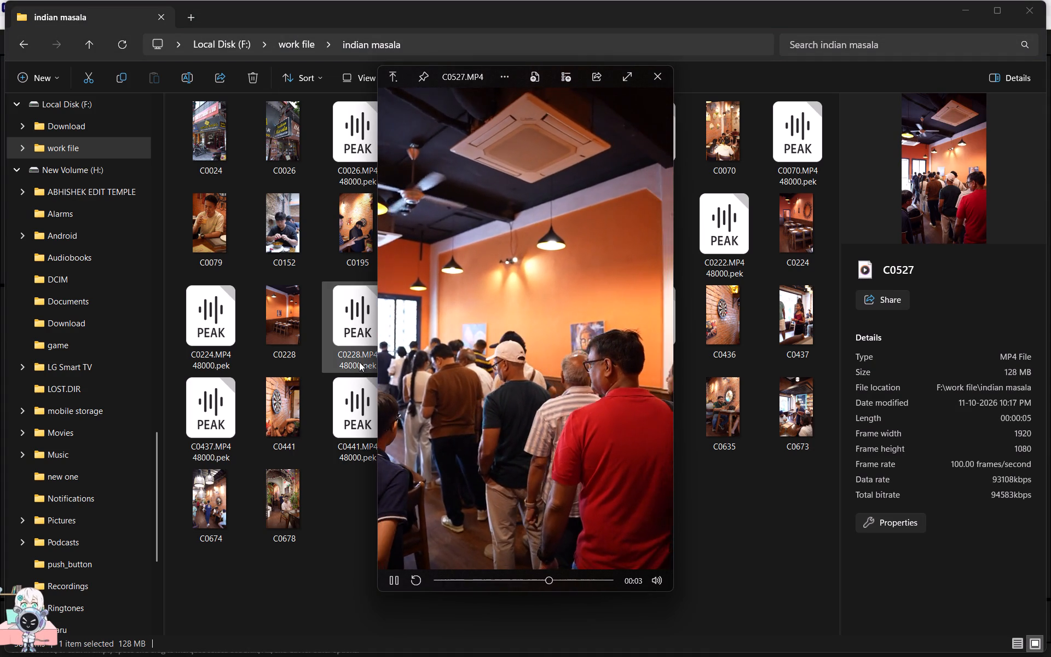
key(space)
click(292, 399)
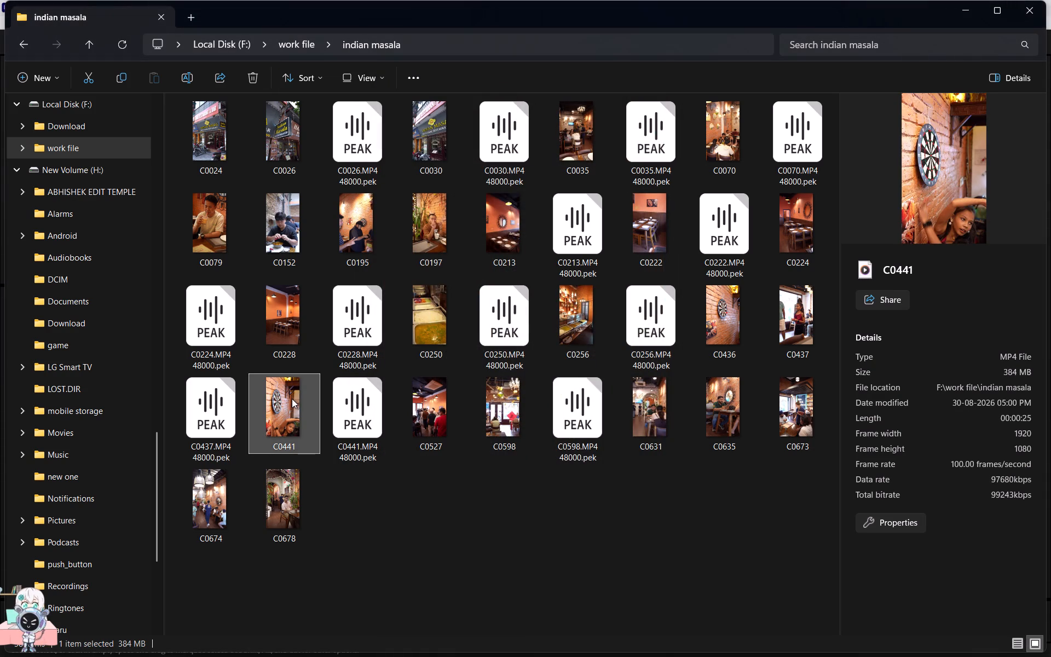
key(space)
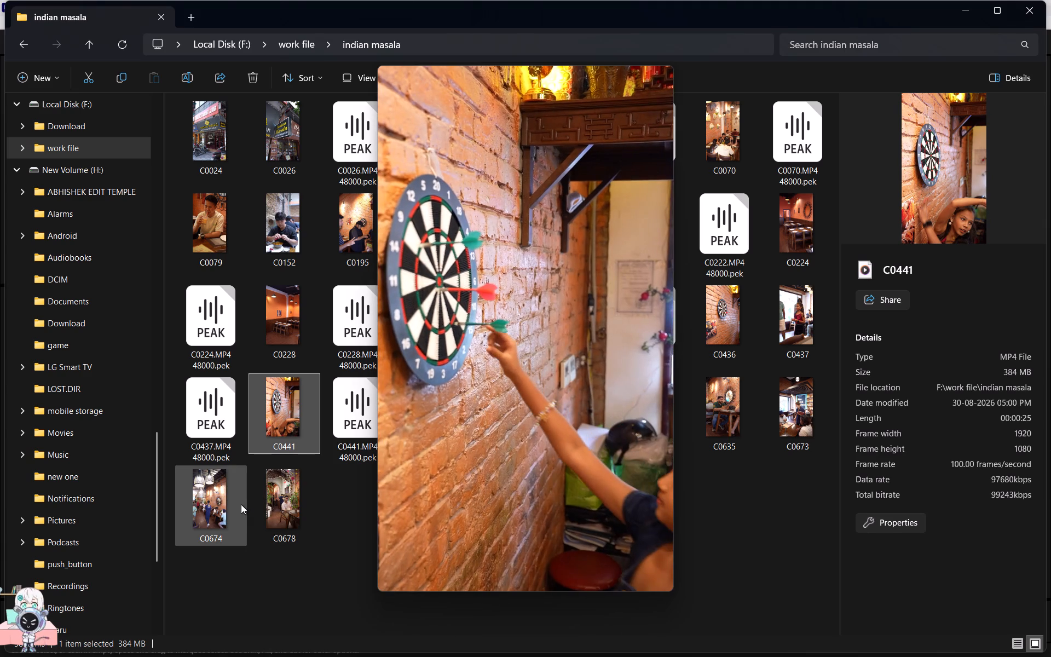
click(226, 505)
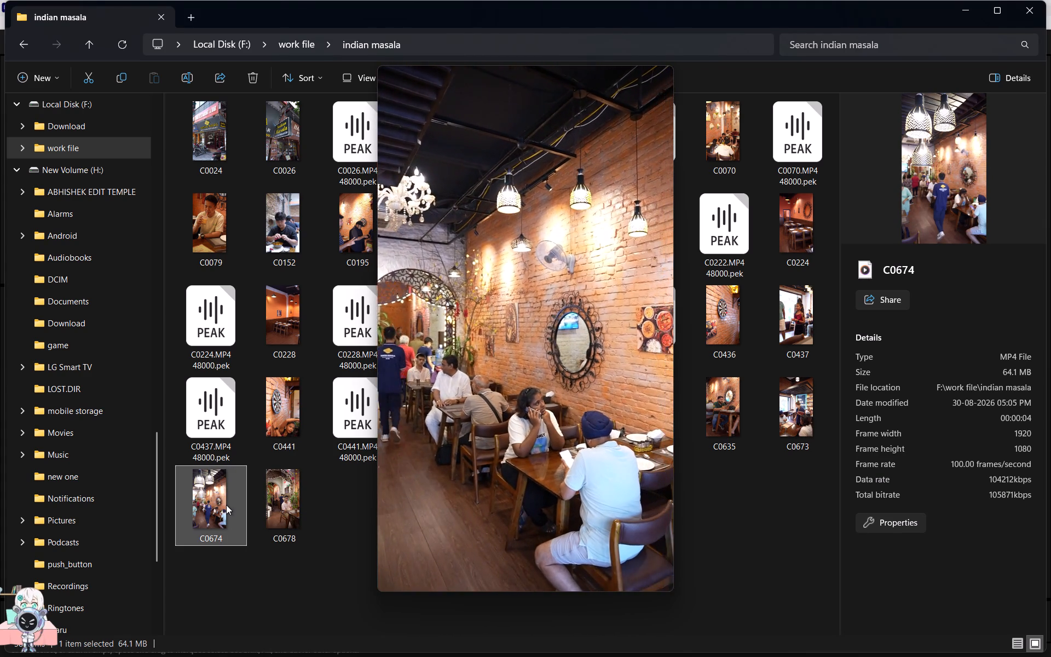
key(space)
drag(212, 501, 447, 379)
key(alt+Tab)
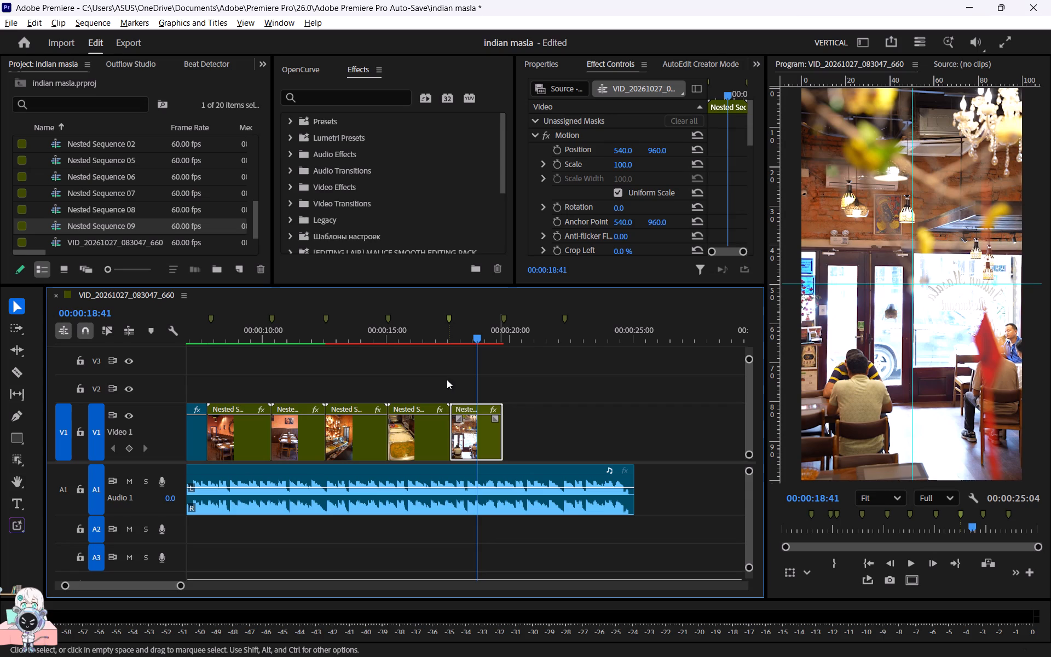
drag(447, 379, 481, 379)
Move the nested C0598 clip to start at the beat marker near 20 seconds and try to extend its end.
drag(475, 439, 532, 440)
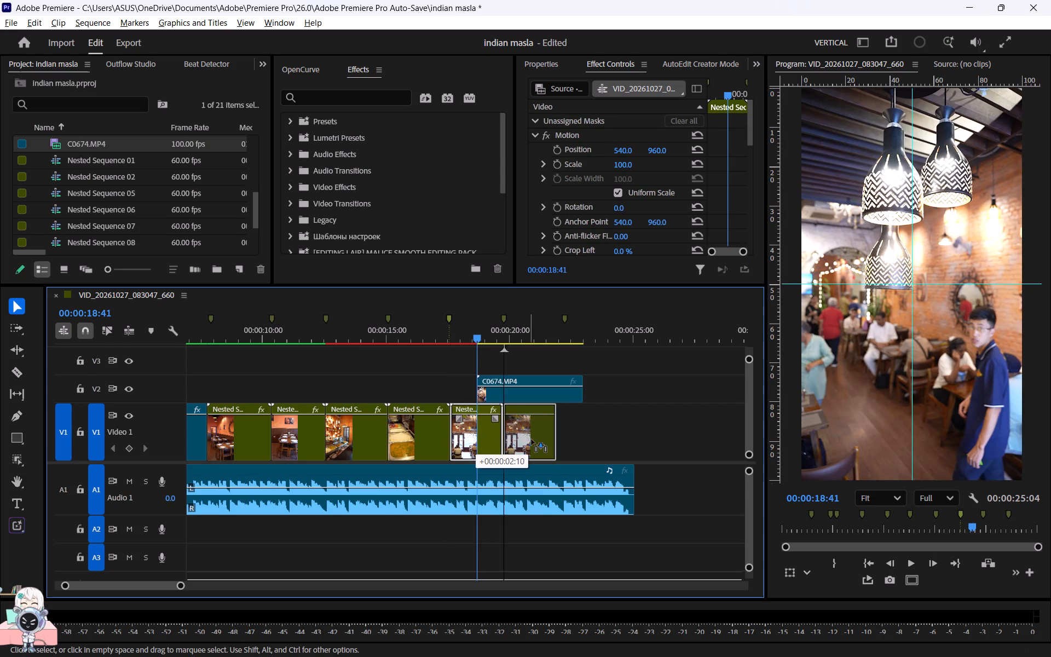
drag(532, 440, 531, 440)
drag(555, 447, 564, 447)
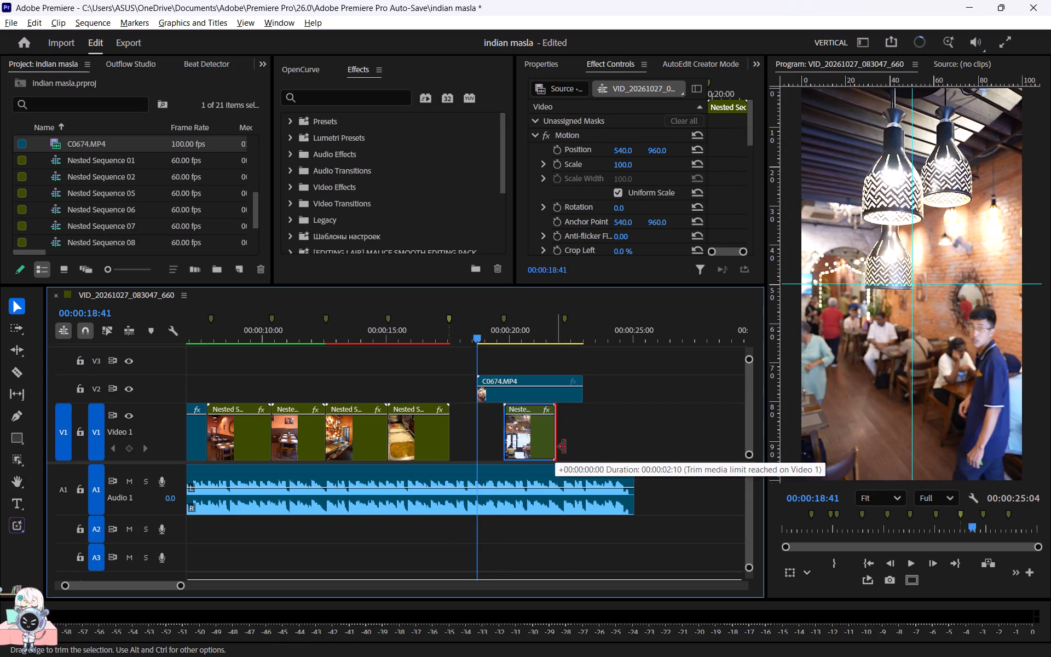
drag(564, 447, 574, 447)
Open the nested C0598 sequence, extend the clip inside to about 5:43, and return to the main sequence.
double_click(524, 442)
scroll(224, 442, up, 11)
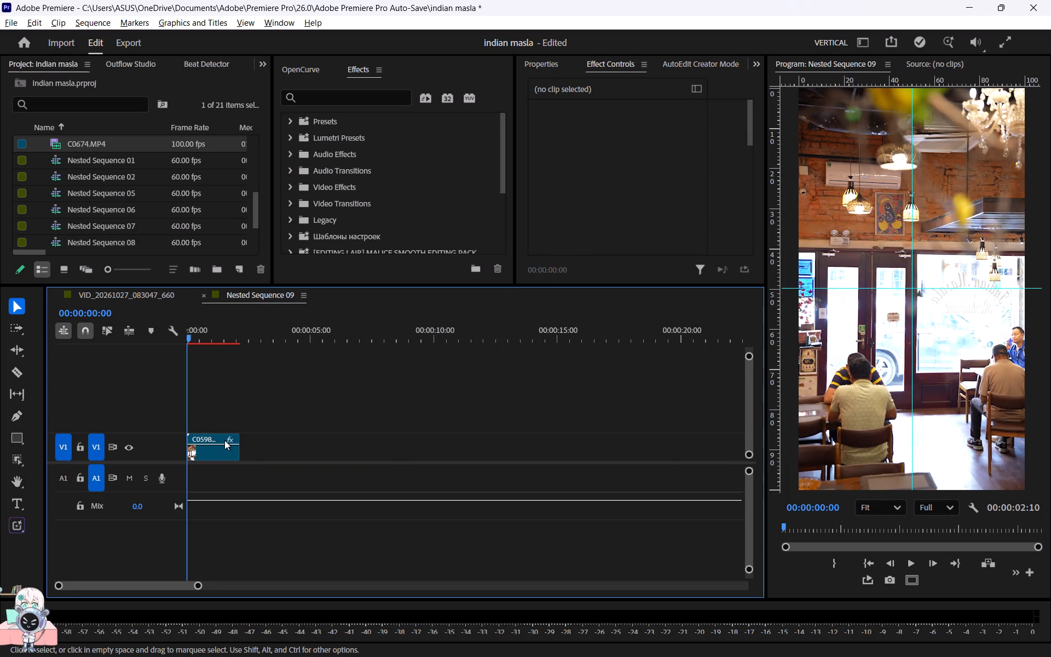
scroll(224, 440, up, 3)
drag(245, 448, 332, 453)
click(274, 439)
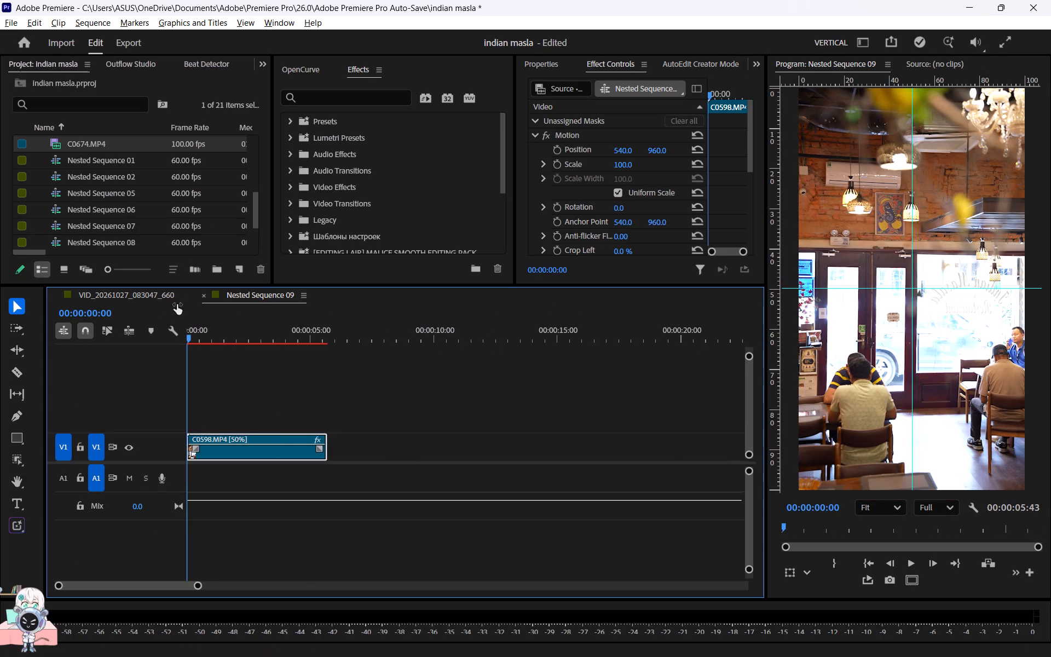
click(129, 301)
Extend the nested C0598 clip's end to the beat marker near 22 seconds.
drag(563, 441, 577, 445)
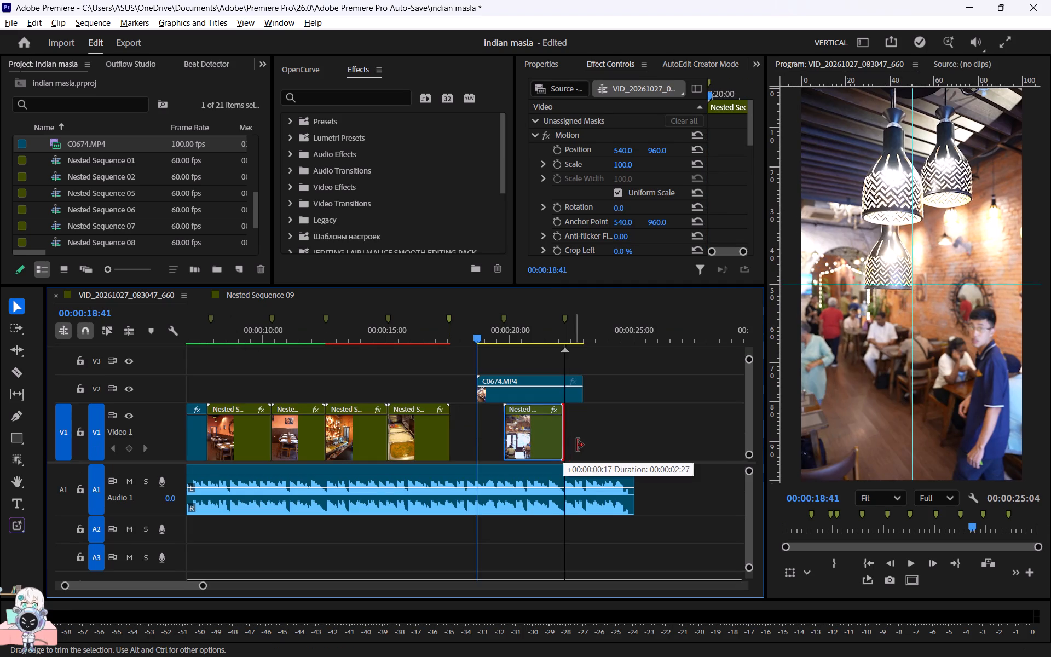
drag(577, 445, 575, 446)
Fit C0674 between the beat markers near 17.5 and 20 seconds, deleting the excess, and lower it into the gap on V1.
drag(533, 394, 501, 392)
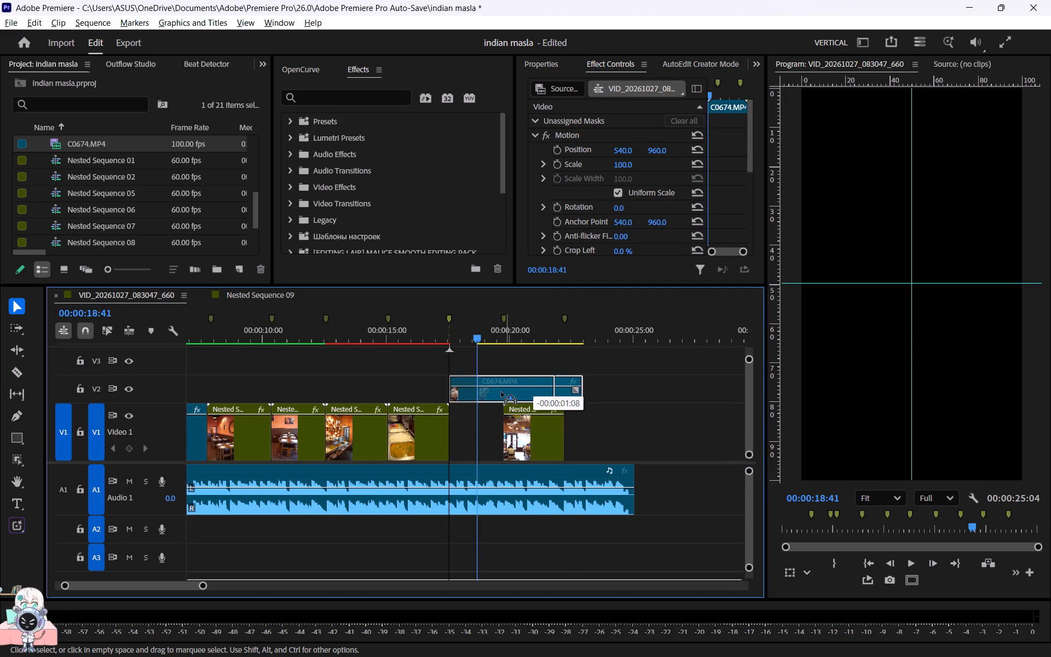
drag(501, 392, 500, 392)
click(471, 336)
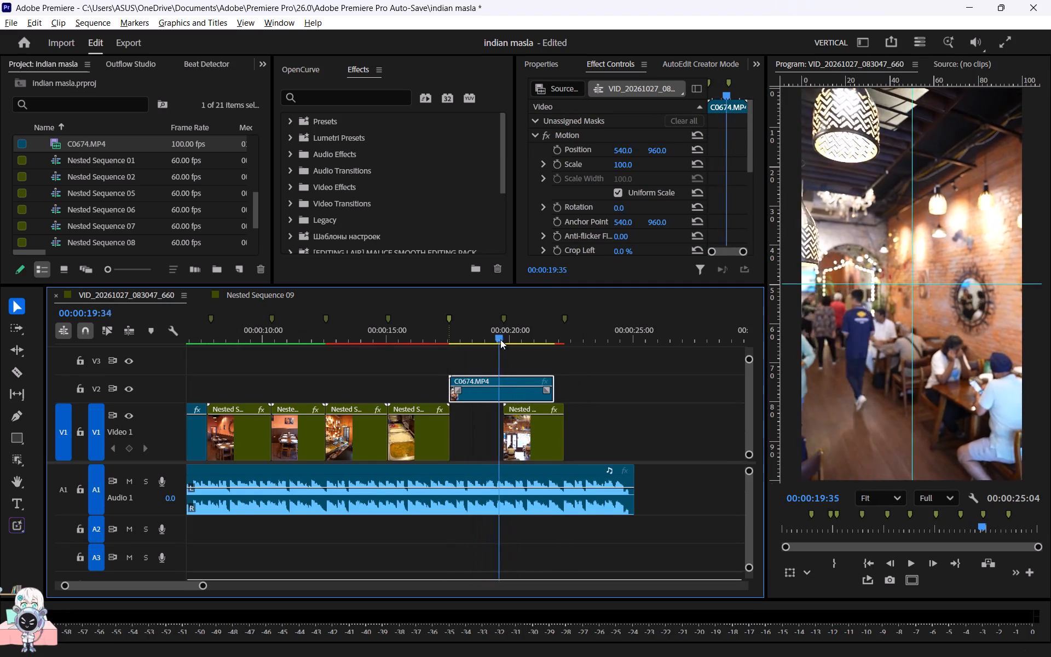
key(c)
click(505, 395)
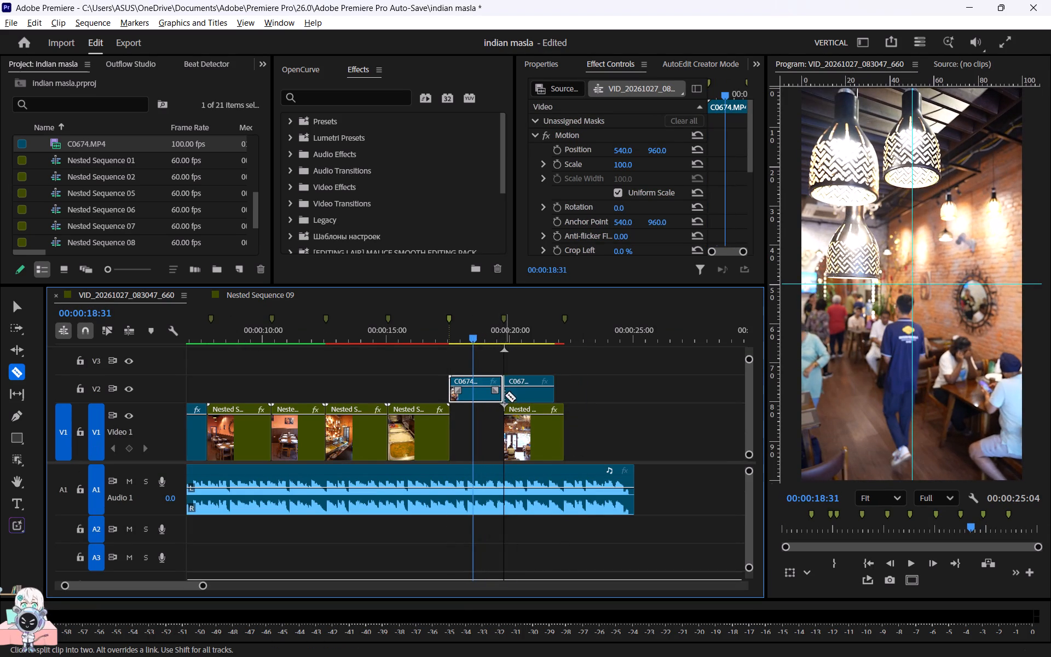
key(v)
click(522, 383)
key(Delete)
drag(478, 396, 477, 437)
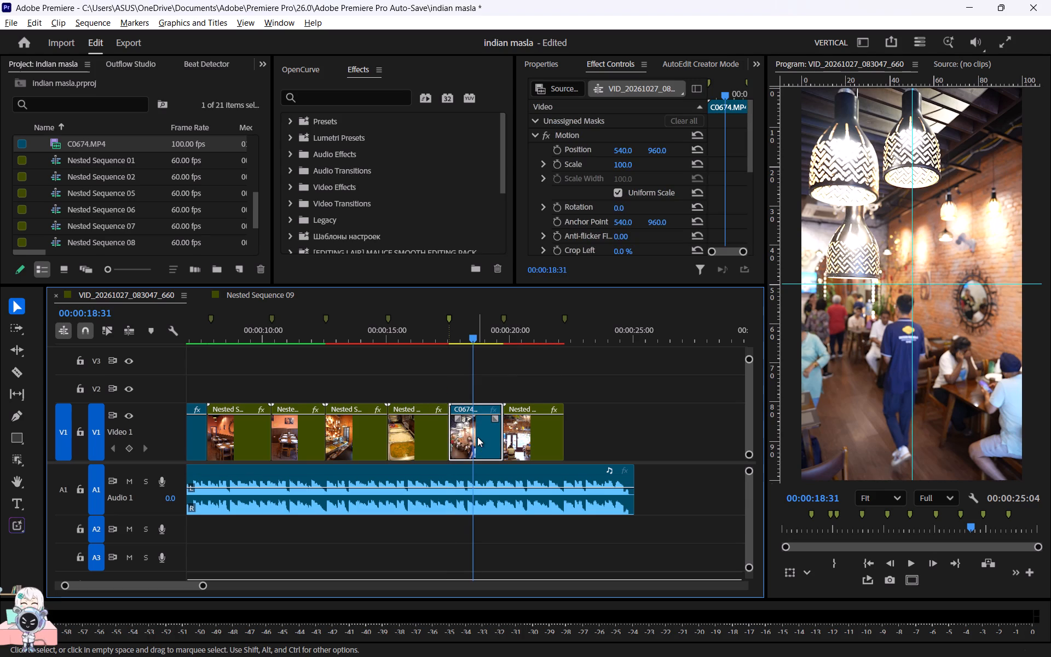
Slow the C0674 clip to 50% speed with Optical flow time interpolation and play it back.
key(ctrl+r)
key(5)
key(0)
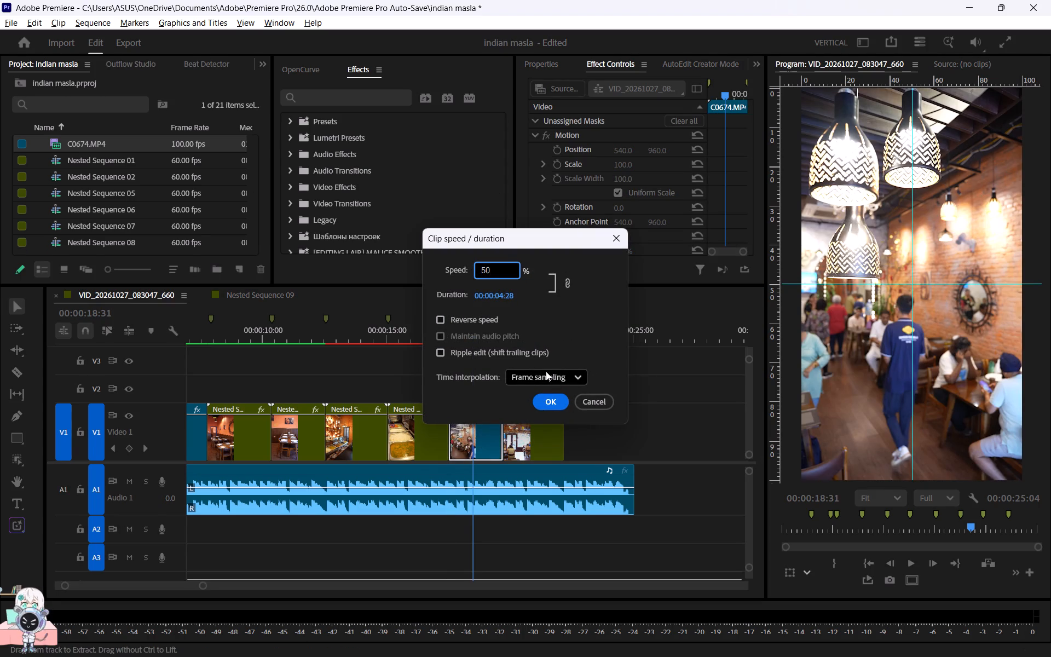
click(546, 371)
click(557, 428)
double_click(554, 412)
click(553, 405)
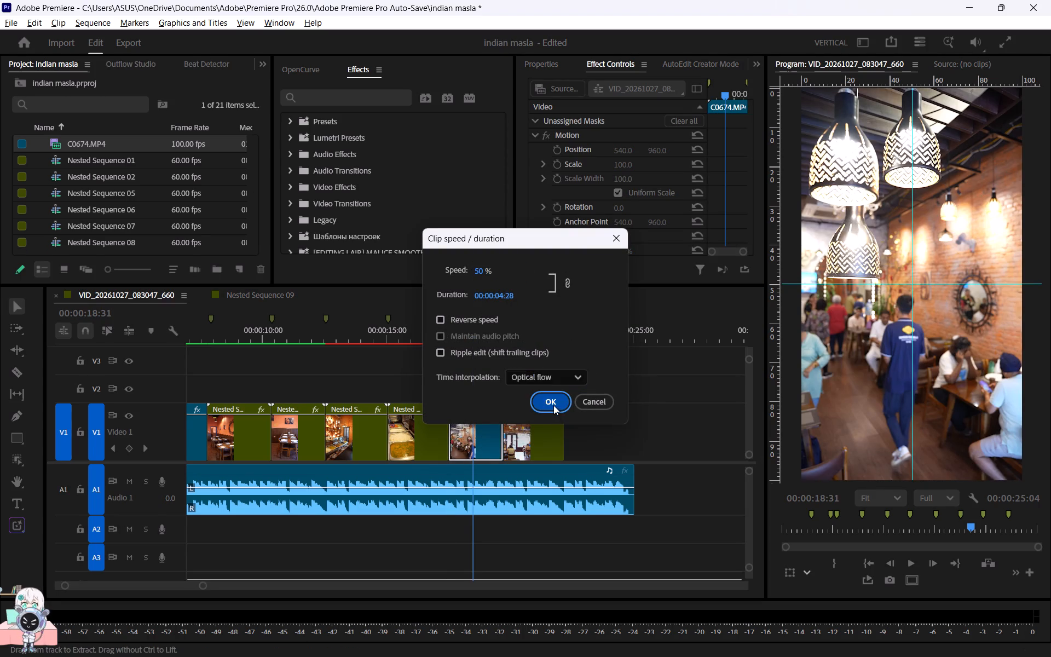
drag(476, 336, 471, 335)
key(space)
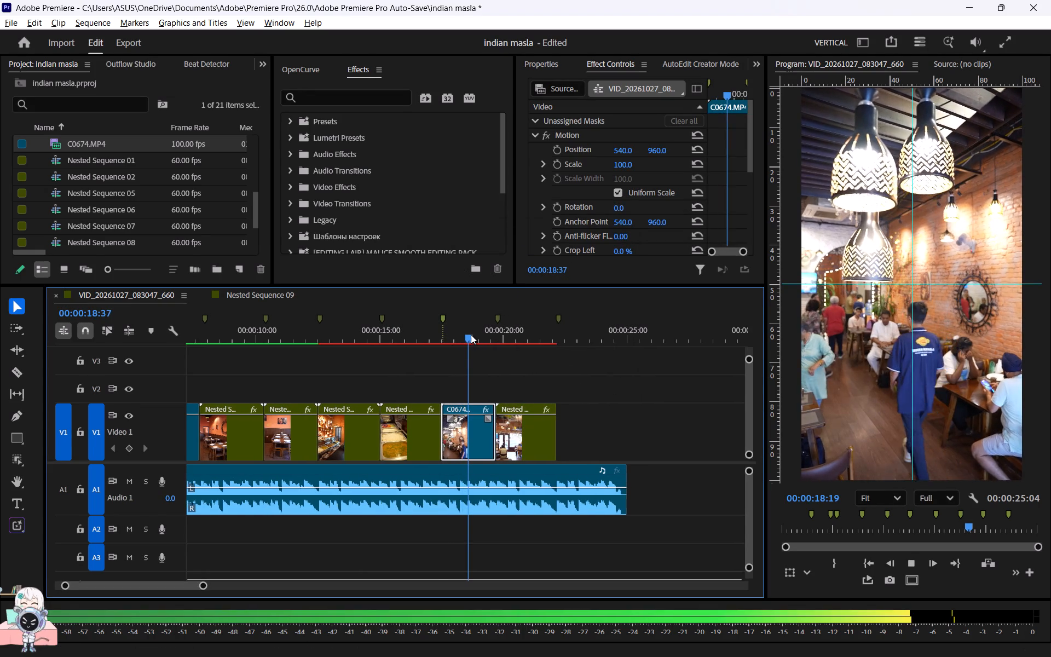
key(space)
Reanalyze the Warp Stabilizer on the last nested clip on V1, after C0674.
click(488, 430)
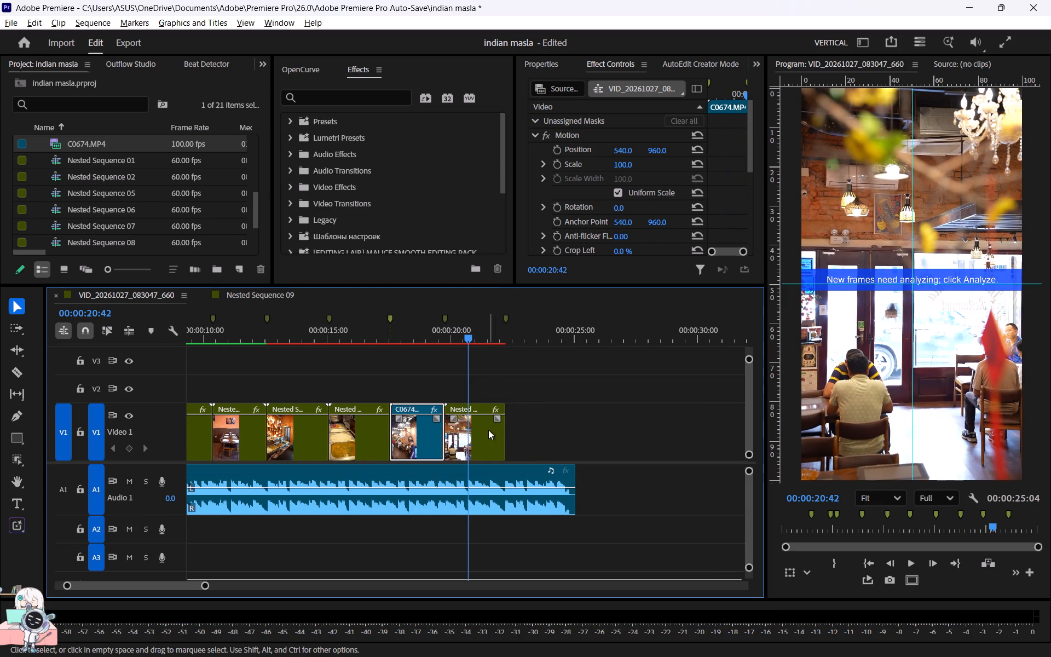
scroll(638, 169, down, 19)
click(630, 129)
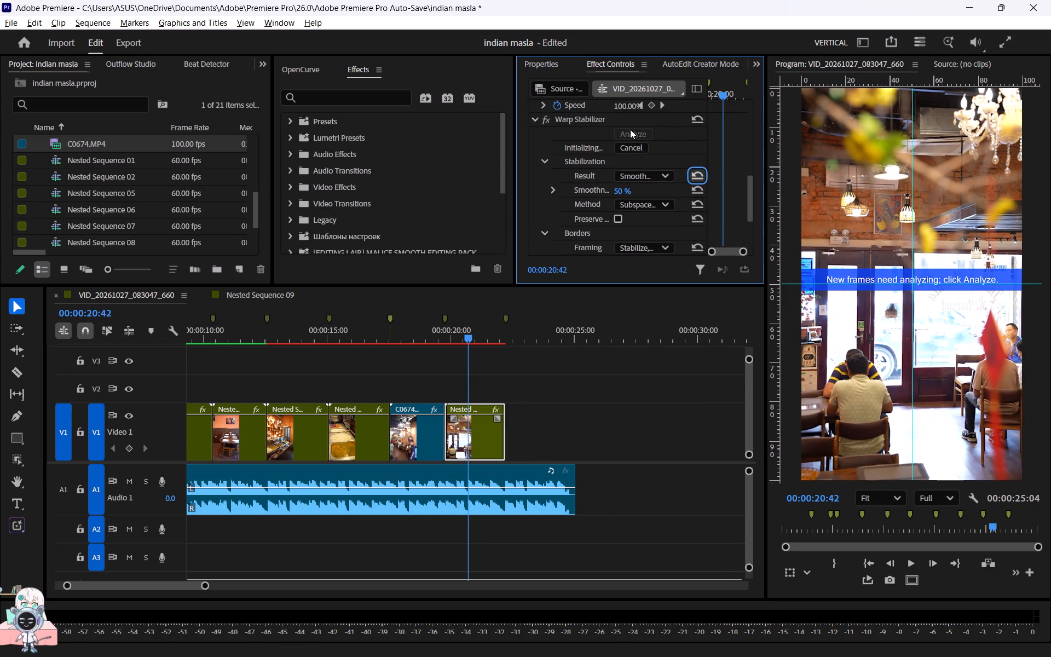
Play back C0674 from its start and check its speed and time interpolation settings.
click(400, 338)
key(space)
key(space)
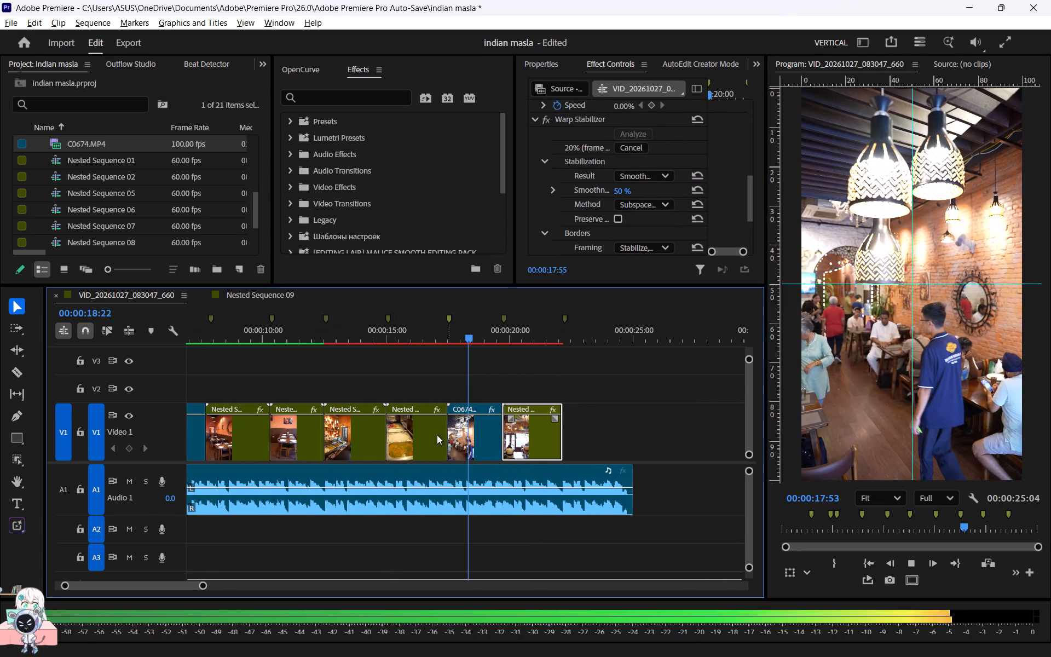
click(457, 439)
key(ctrl+r)
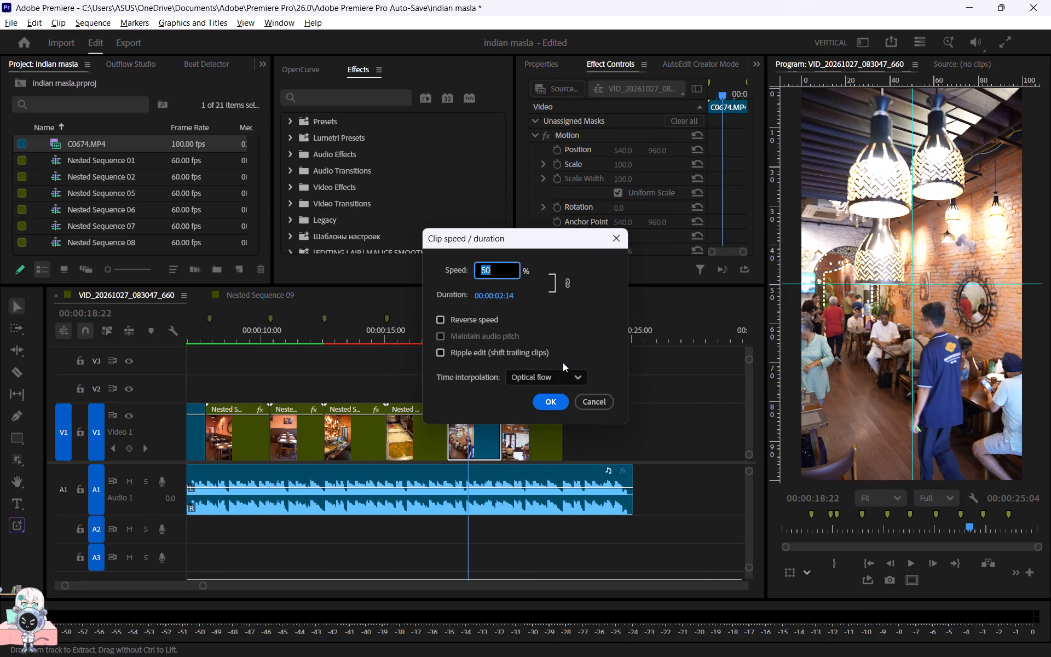
click(560, 396)
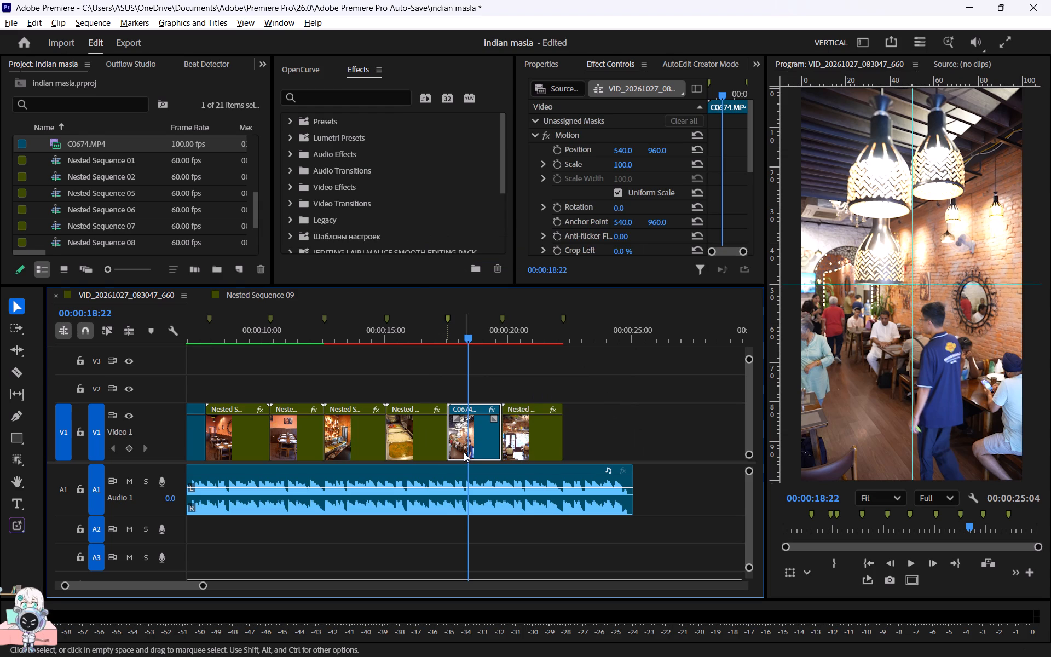
Nest the slowed C0674 clip and apply Warp Stabilizer to the nested sequence.
key(n)
click(554, 350)
click(469, 447)
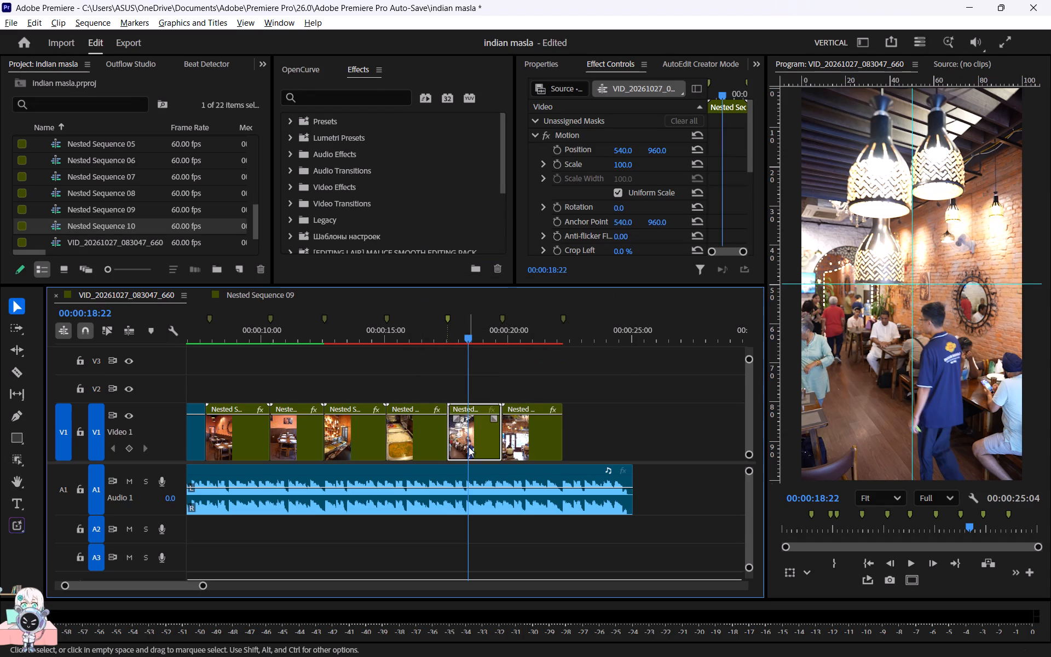
key(alt+space)
text(wa)
click(475, 383)
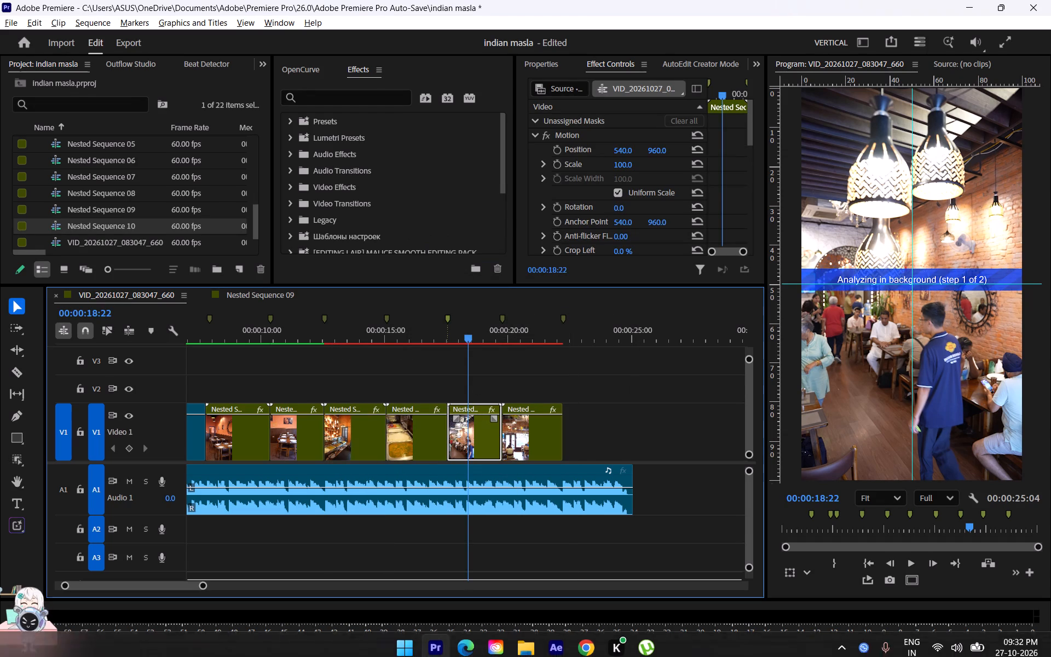
Switch to File Explorer and open the prieme pro export folder in a new tab.
click(530, 647)
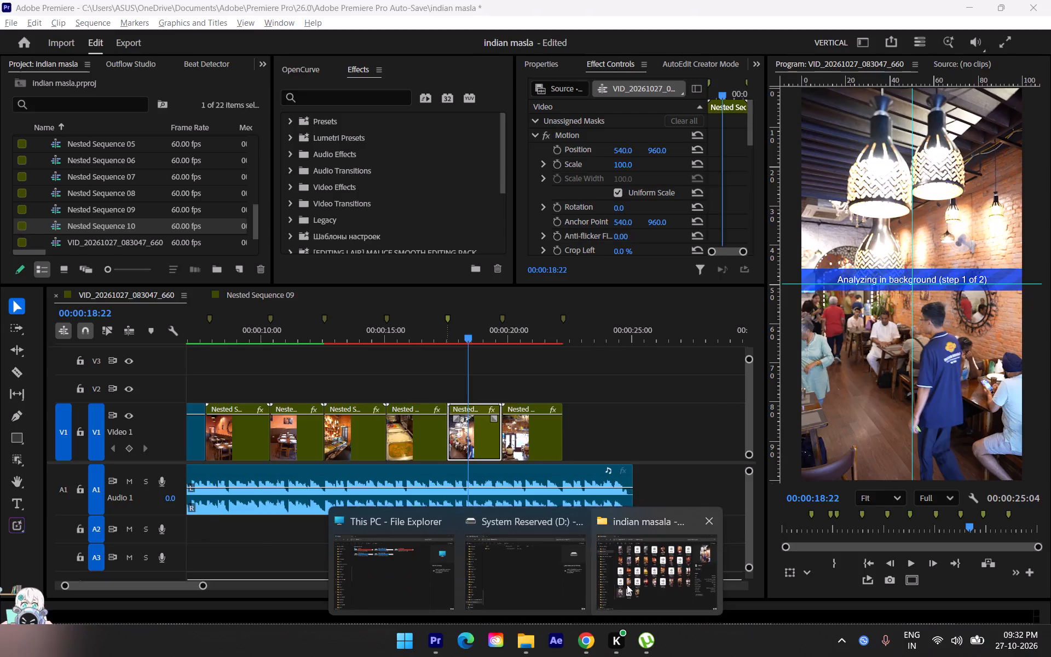
click(627, 585)
scroll(120, 309, up, 9)
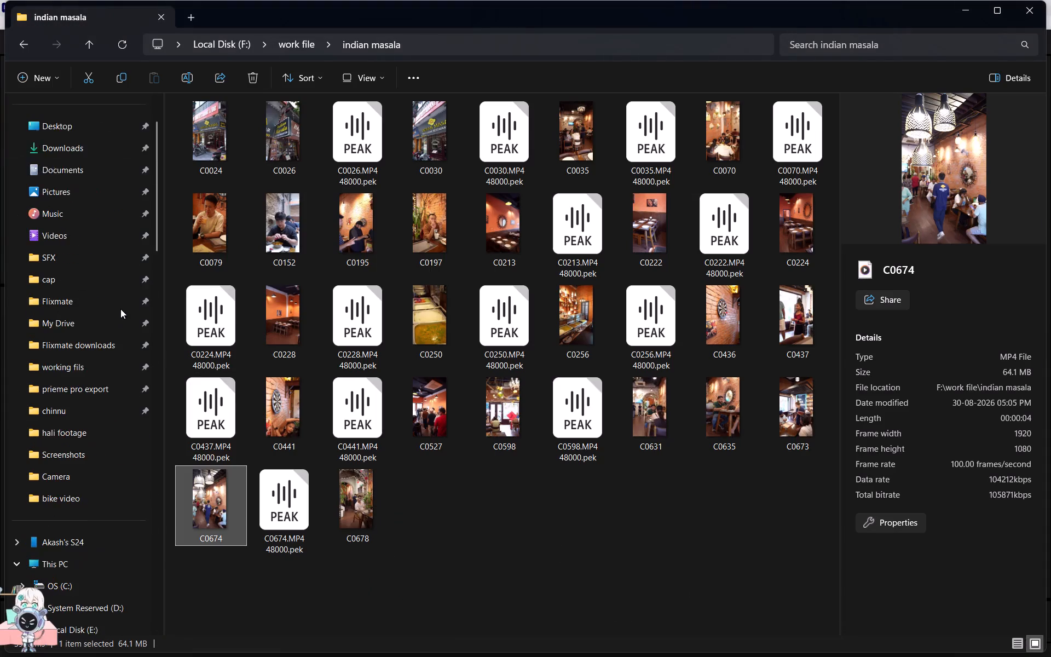
scroll(120, 309, up, 2)
scroll(211, 23, up, 1)
click(196, 9)
click(190, 18)
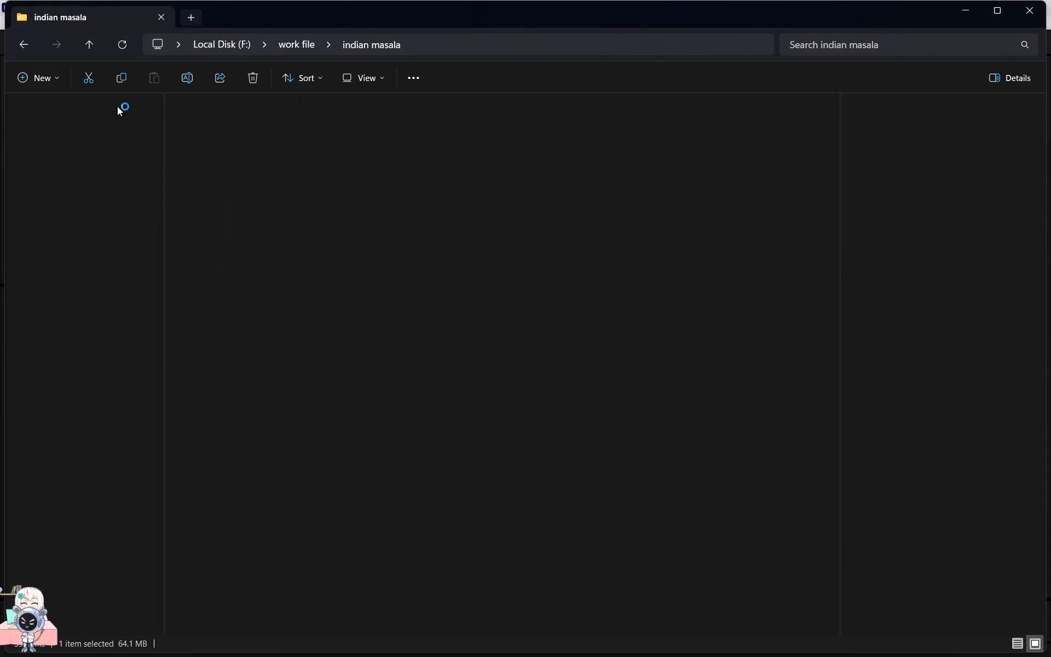
scroll(54, 402, down, 2)
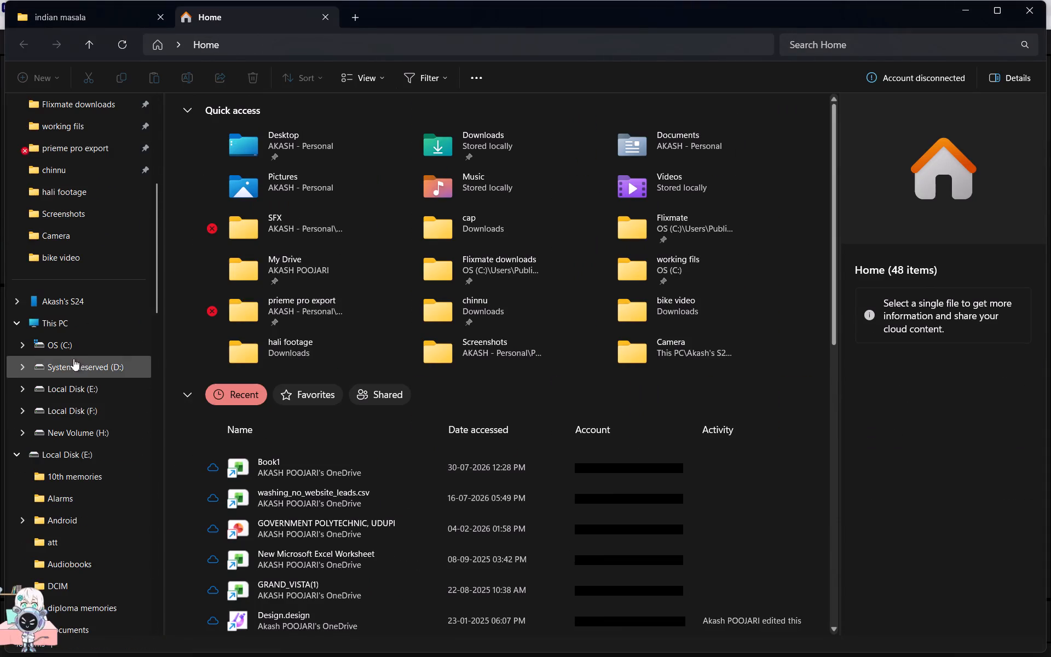
scroll(83, 333, up, 2)
click(89, 406)
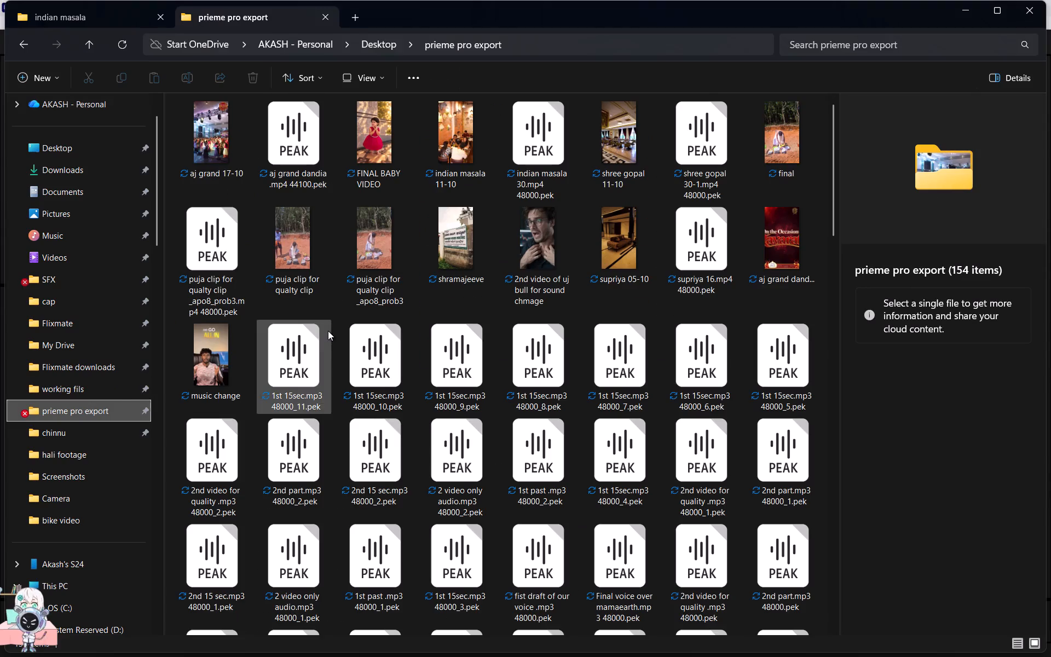
Search the export folder for "ind" and add indian masala 11-10 to V2 in Premiere, past the end of the existing clips.
scroll(328, 331, down, 1)
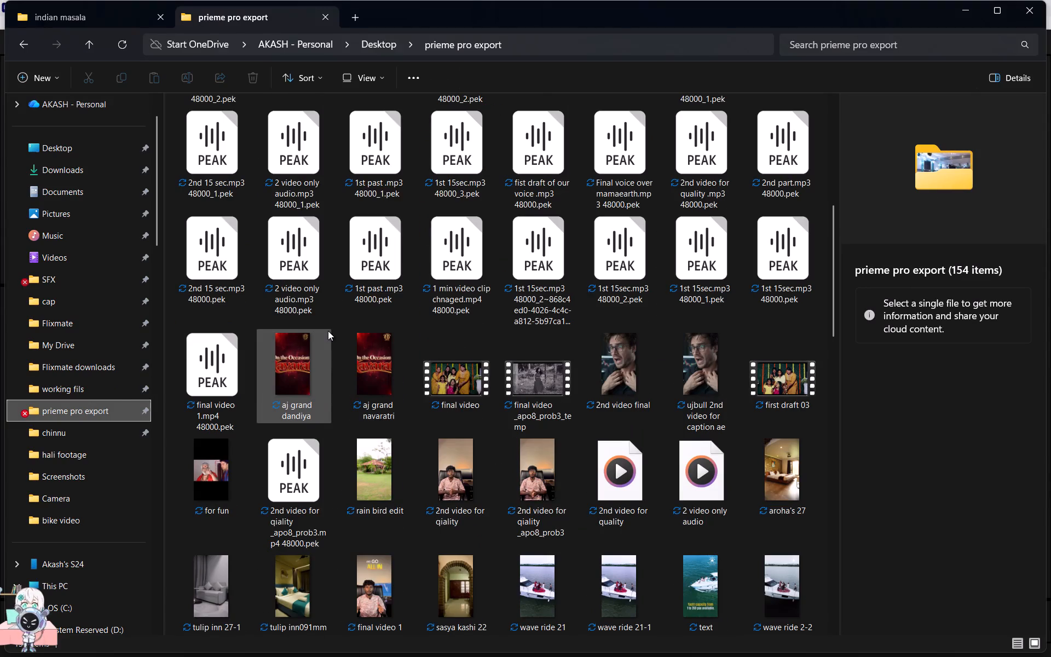
scroll(328, 331, down, 1)
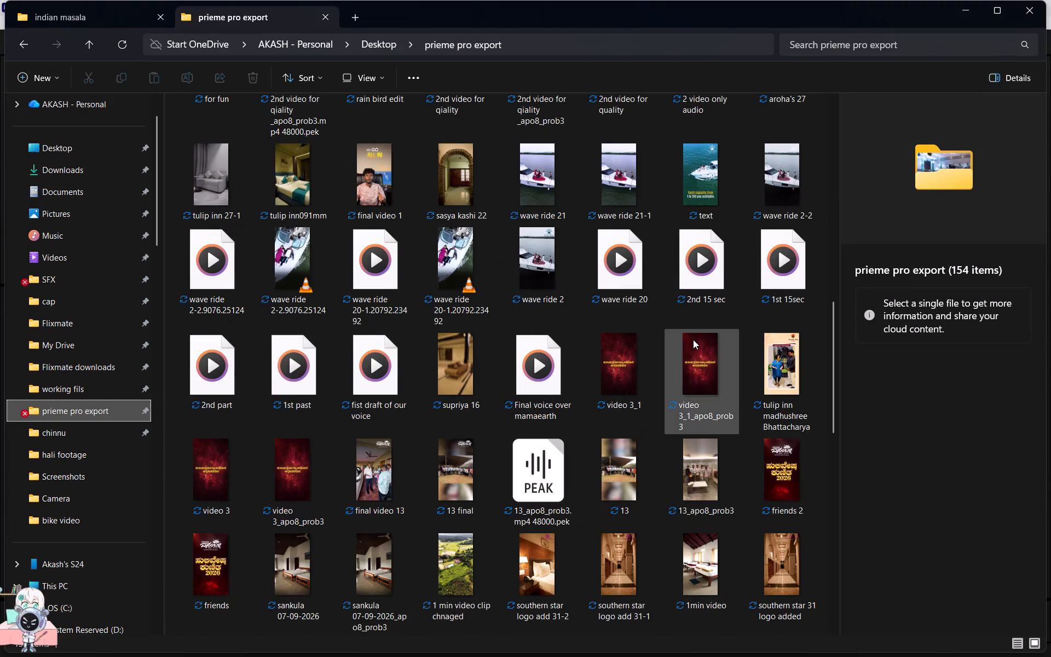
click(936, 46)
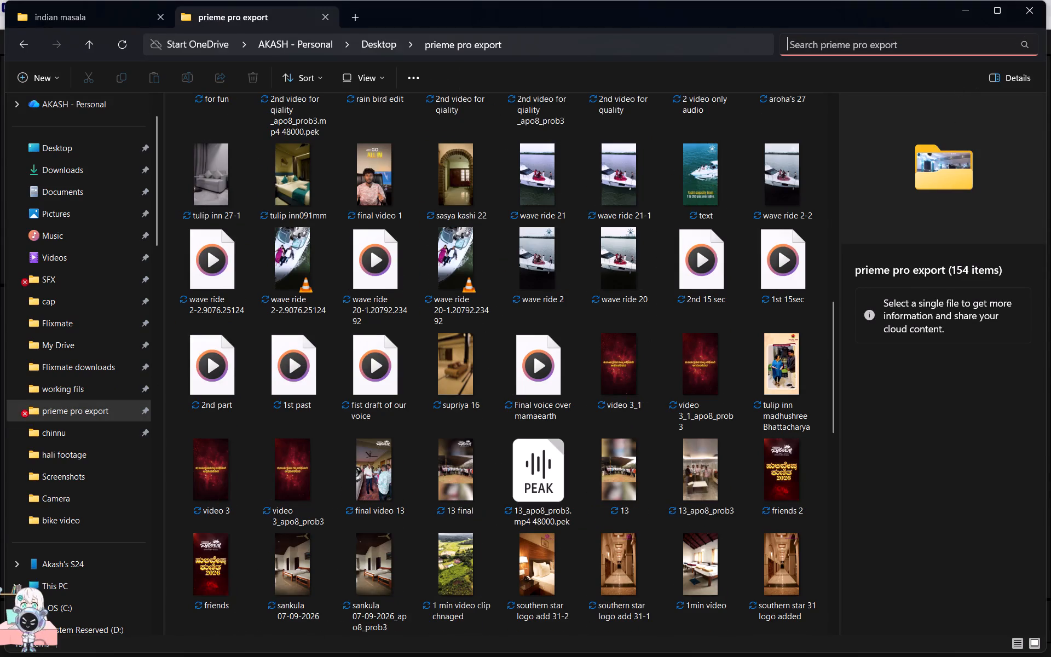
text(ind)
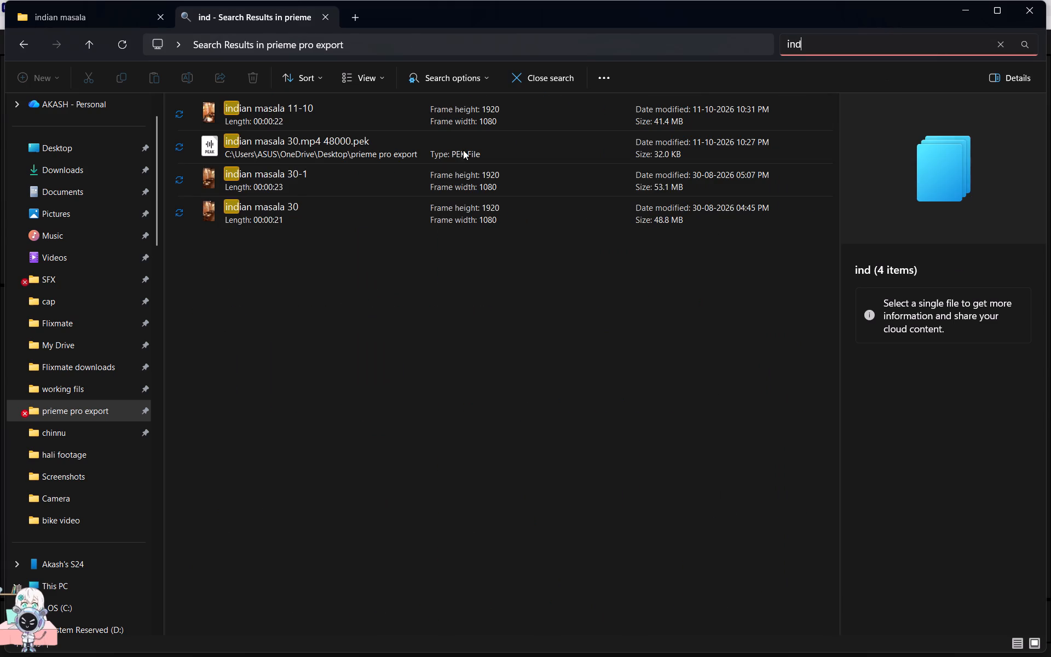
click(292, 121)
drag(286, 111, 594, 379)
key(alt+Tab)
Cut indian masala 11-10 at 00:00:44:07, where its yellow end card begins, and delete the part before the cut.
alt+scroll(592, 378, down, 10)
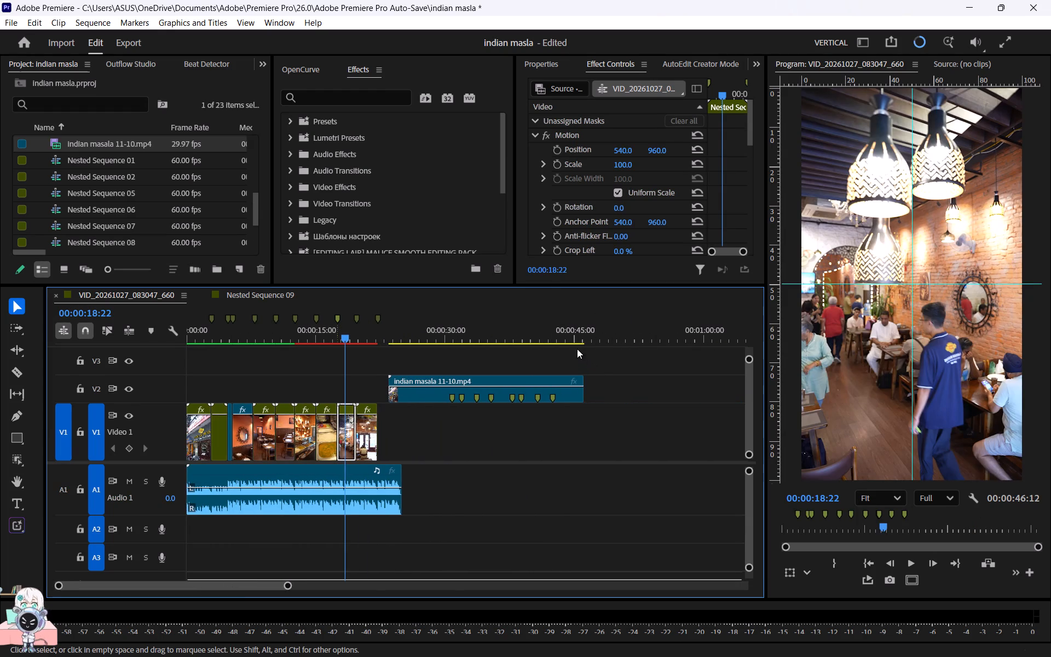
click(554, 332)
alt+scroll(546, 367, up, 9)
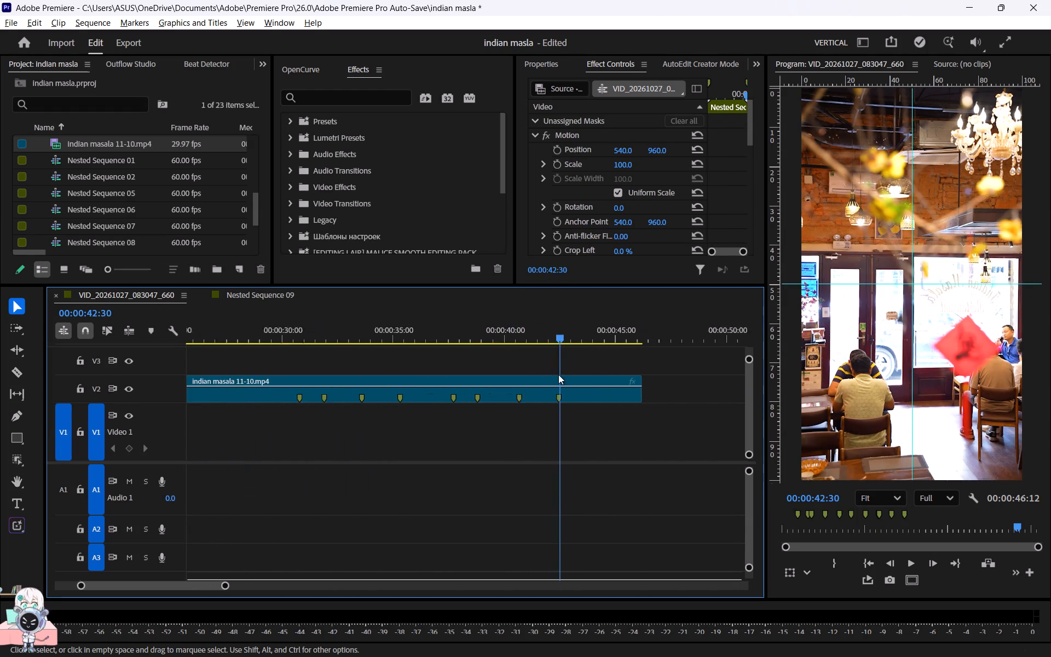
alt+scroll(558, 374, up, 2)
drag(559, 328, 609, 334)
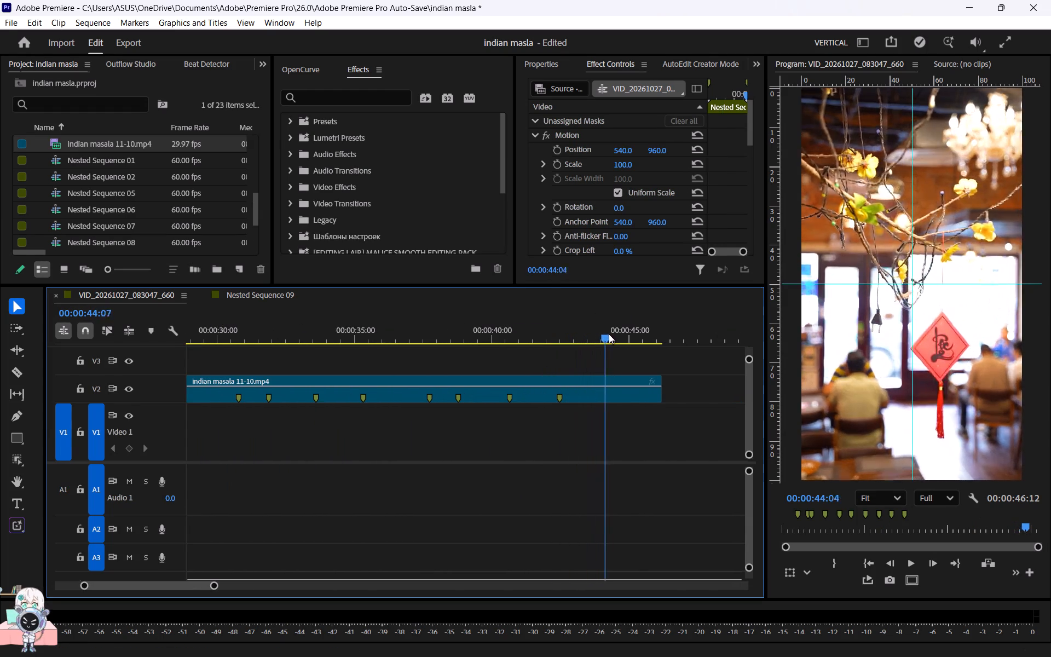
drag(609, 334, 607, 337)
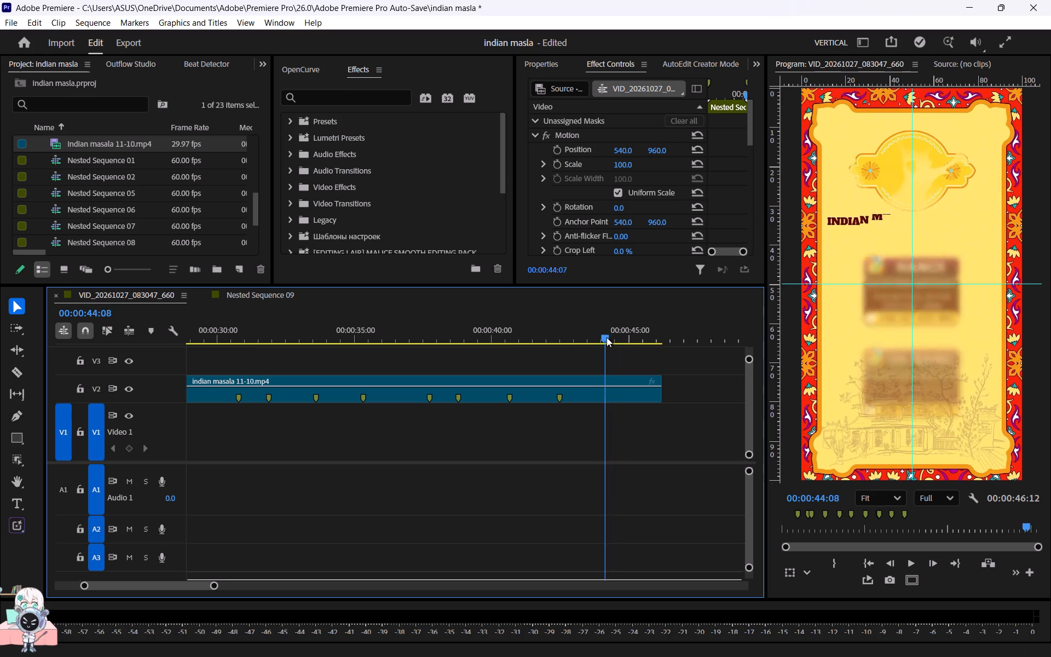
drag(607, 337, 604, 337)
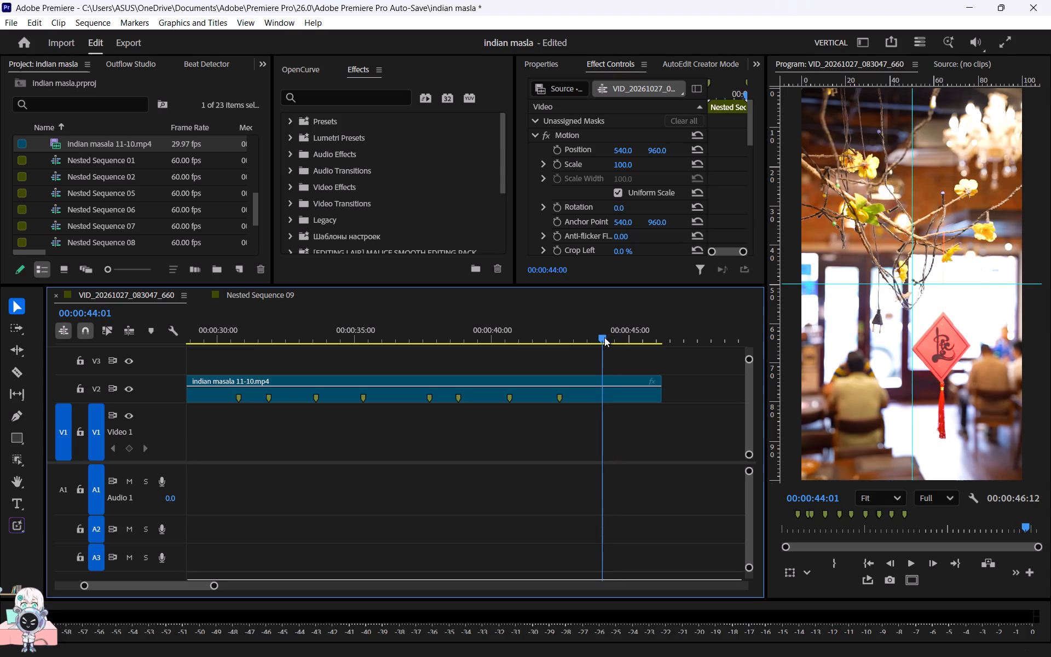
drag(604, 337, 607, 337)
key(c)
drag(609, 390, 604, 379)
key(v)
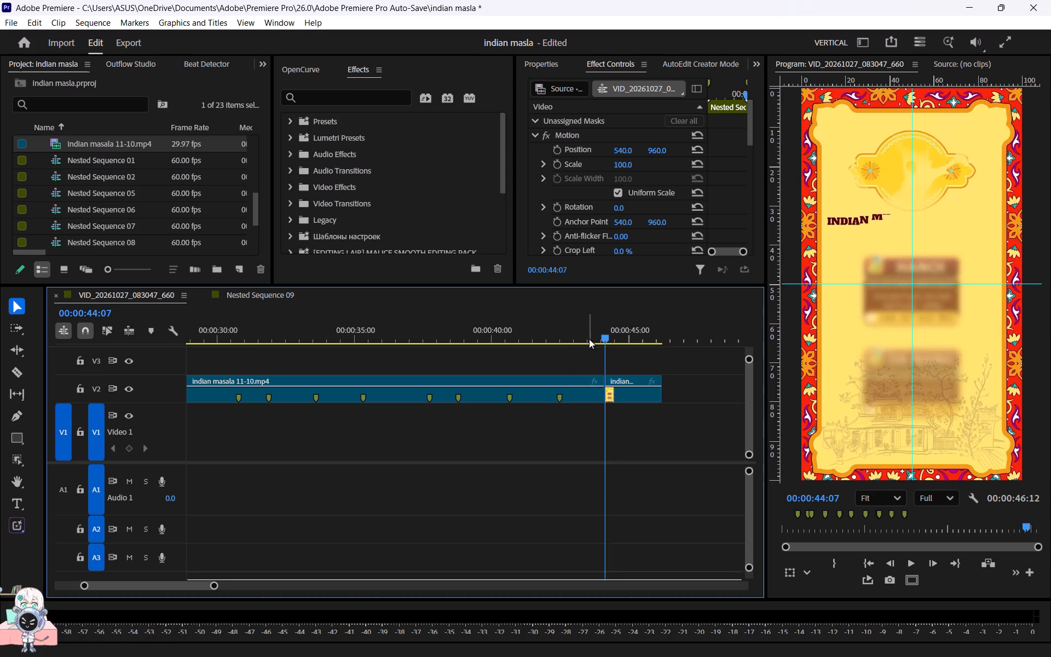
click(545, 399)
key(Delete)
Move the remaining end card clip down to V1, directly after Nested Sequence 09.
scroll(545, 399, down, 7)
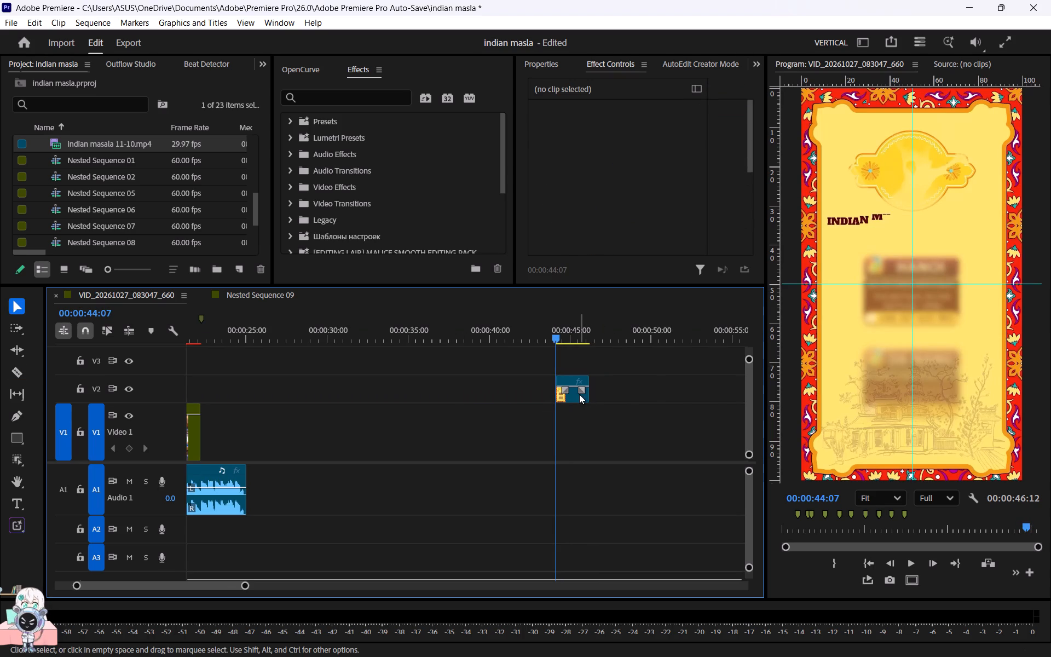
drag(579, 394, 371, 436)
Trim the music's end on A1 to match the end of the end card clip.
alt+scroll(363, 442, up, 12)
click(479, 495)
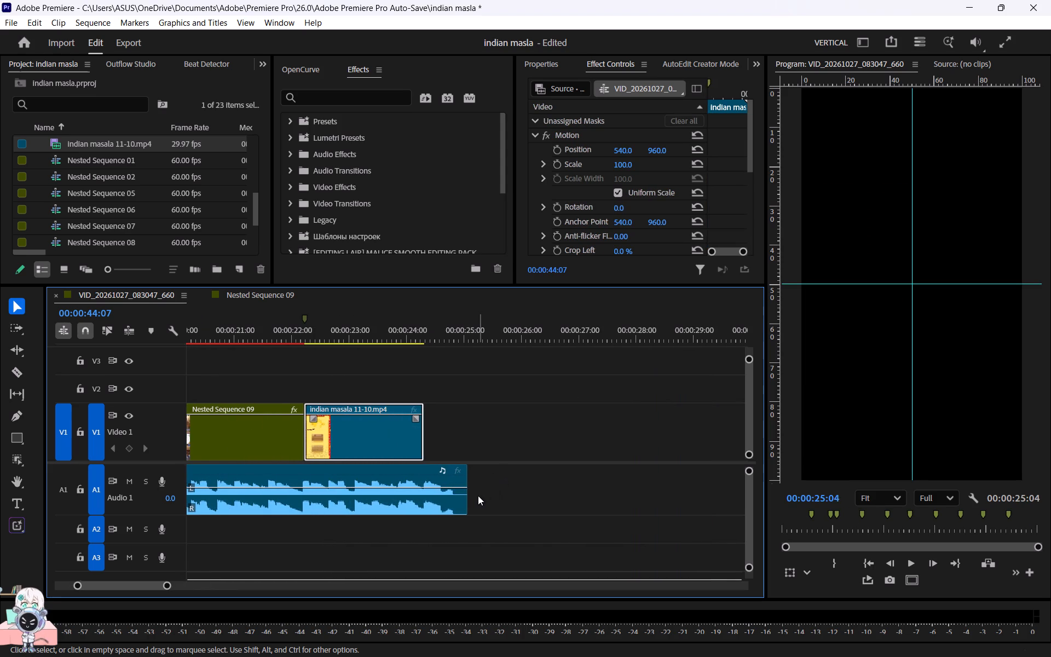
drag(469, 488, 444, 487)
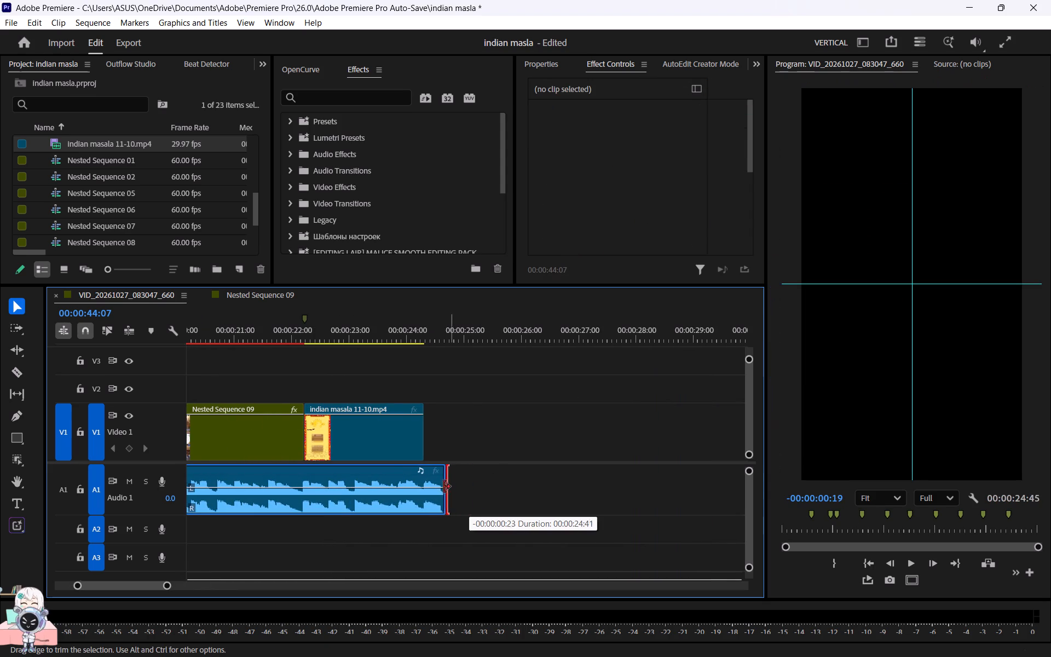
drag(444, 487, 429, 487)
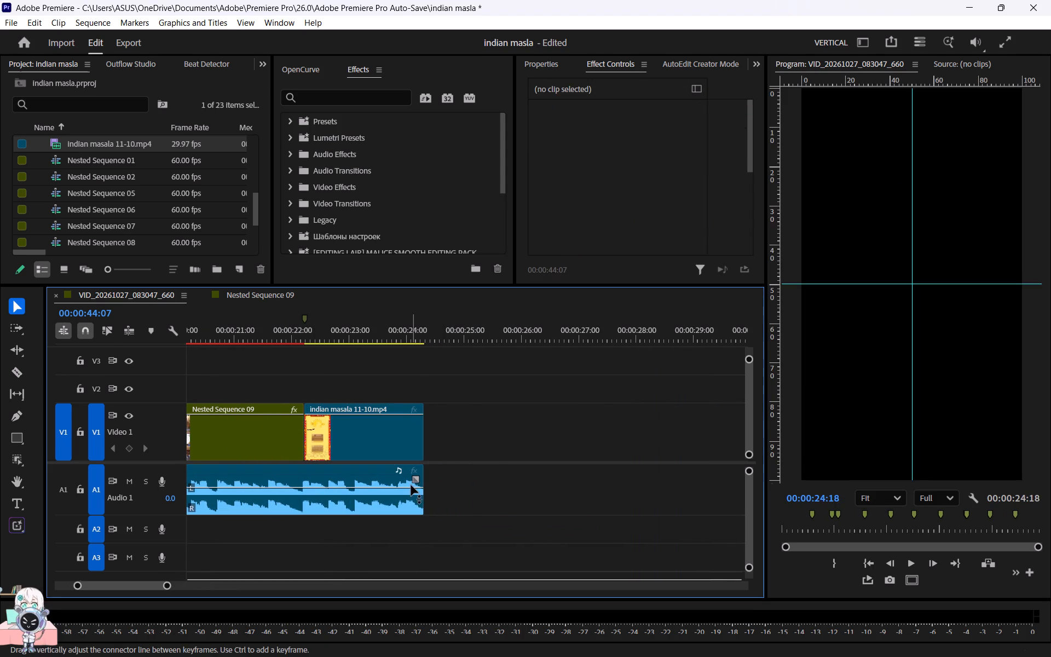
Add a fade-out to the end of the music, starting near 23 seconds.
drag(413, 480, 376, 462)
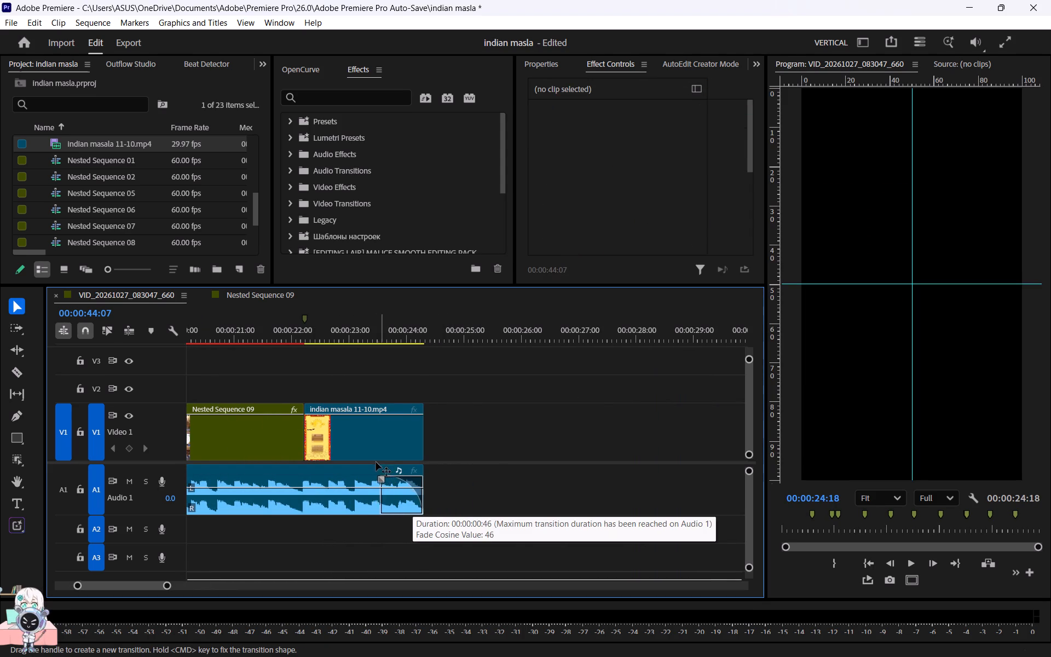
drag(376, 462, 351, 500)
Split the music where the end card begins and apply the BGM Lowpass preset to the final section.
key(c)
click(308, 495)
key(v)
click(320, 497)
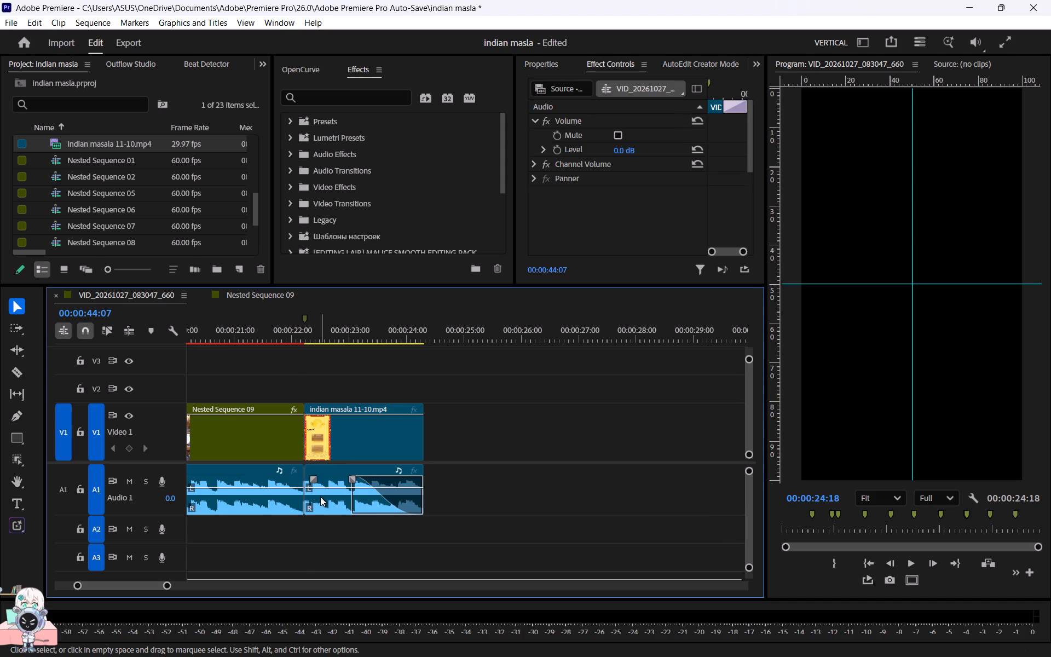
click(321, 101)
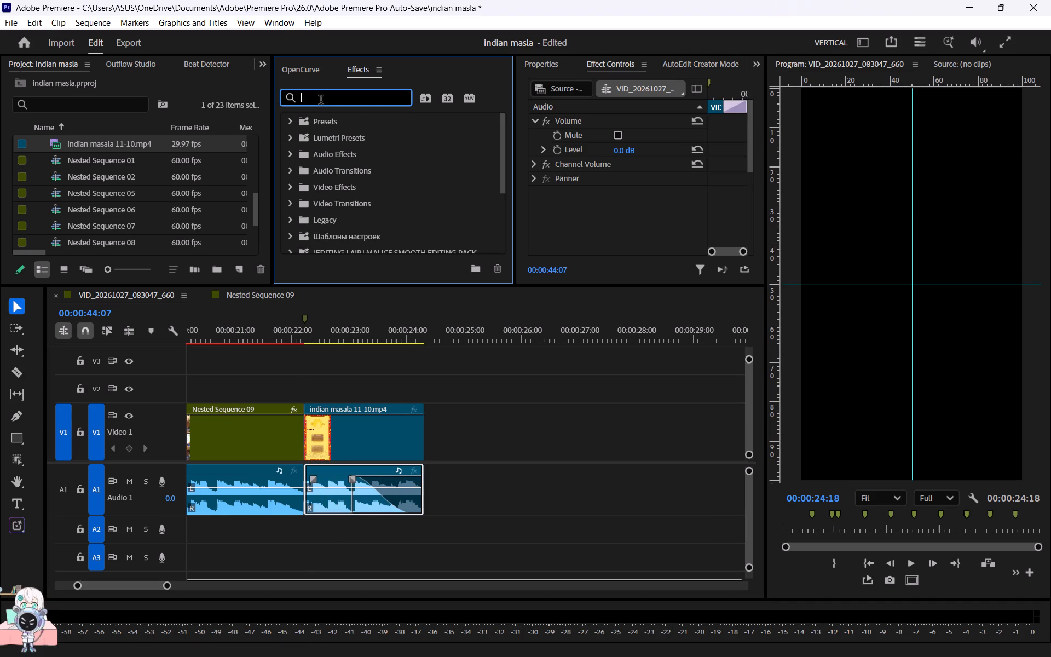
text(low pass)
drag(354, 189, 323, 512)
Add a crossfade at the music cut under the start of the end card and play back the ending.
click(305, 498)
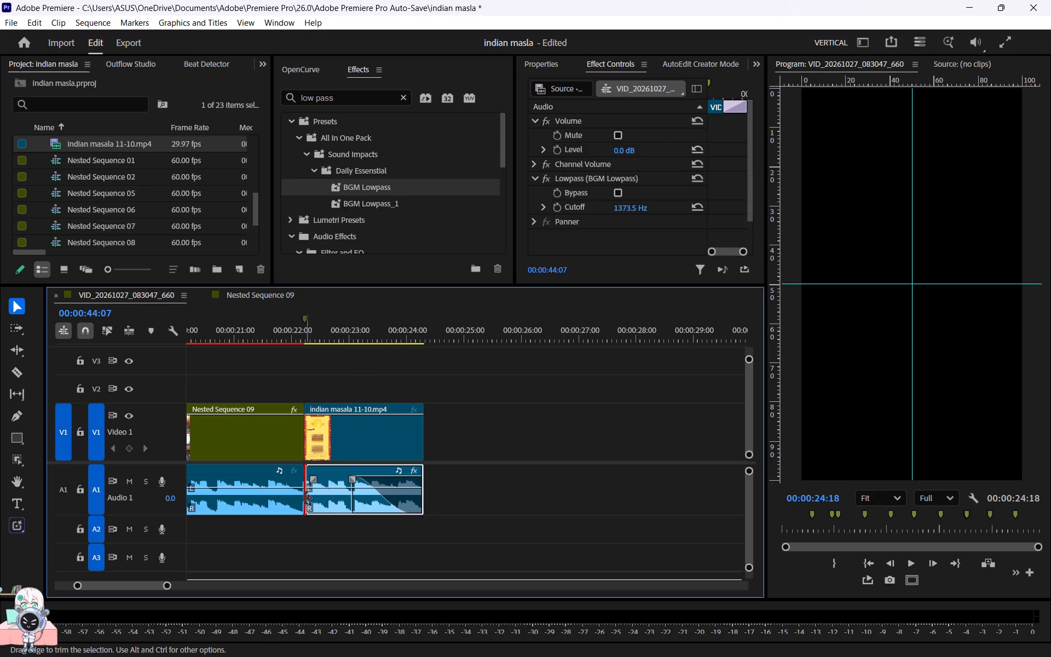
right_click(305, 498)
click(365, 586)
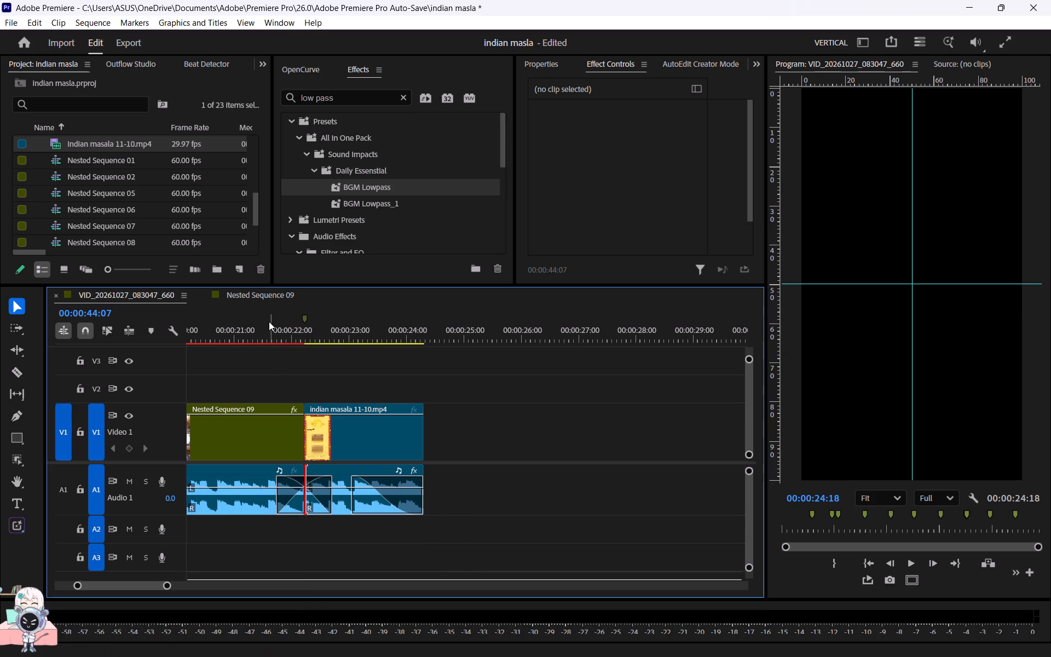
click(269, 321)
click(264, 335)
key(space)
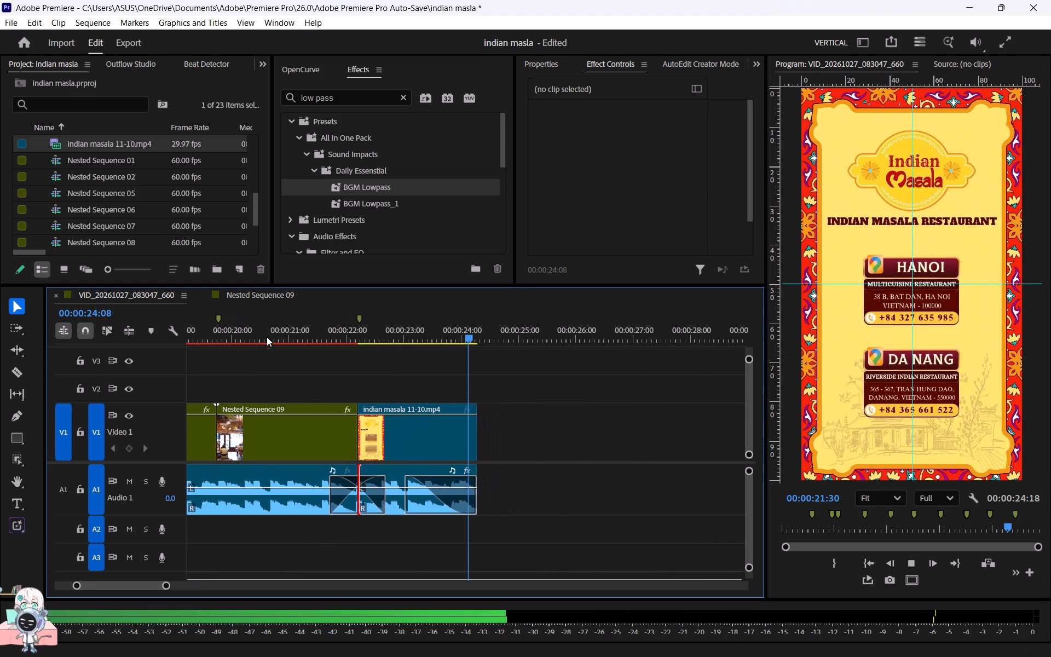
Create an adjustment layer and place it on V2 above Nested Sequence 01, starting near 1.6 seconds.
alt+scroll(274, 339, down, 14)
drag(253, 335, 57, 342)
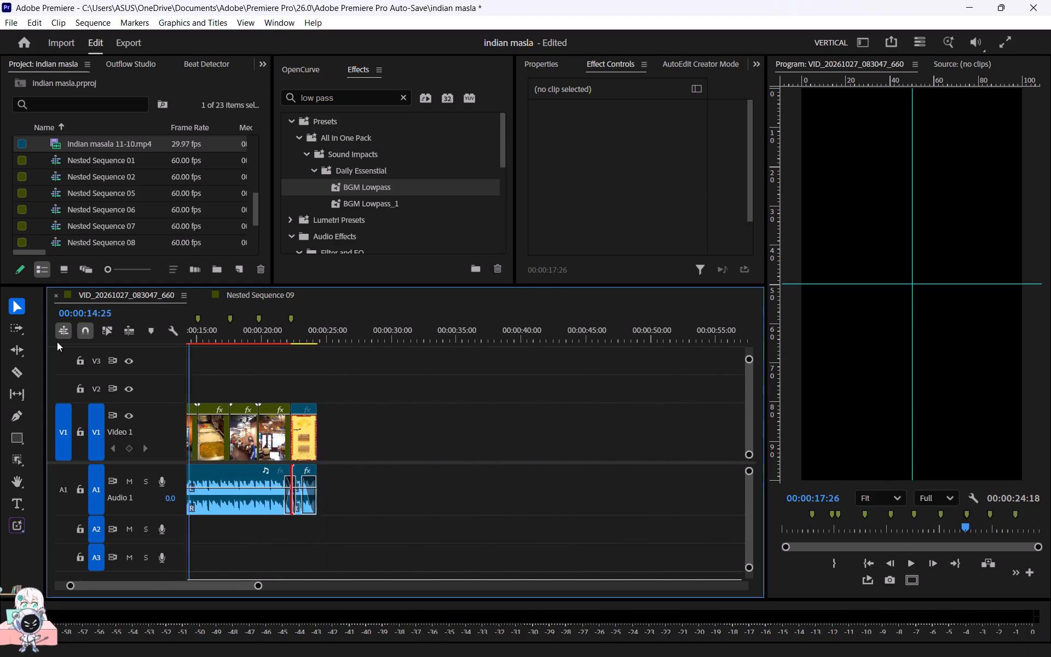
drag(57, 342, 0, 349)
click(221, 356)
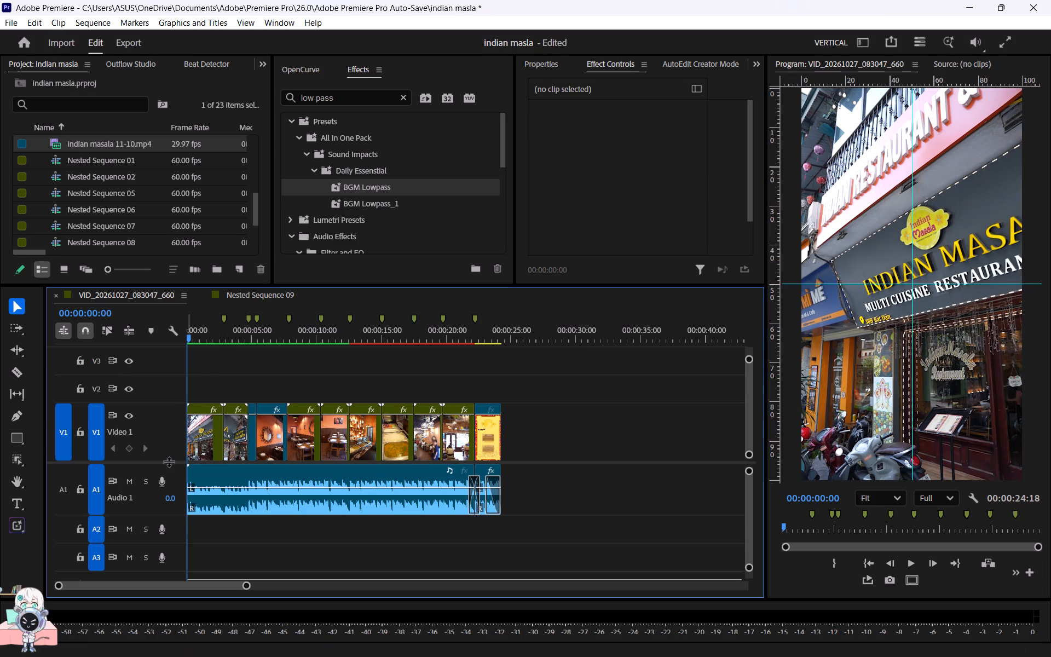
drag(169, 462, 173, 492)
click(226, 410)
click(235, 272)
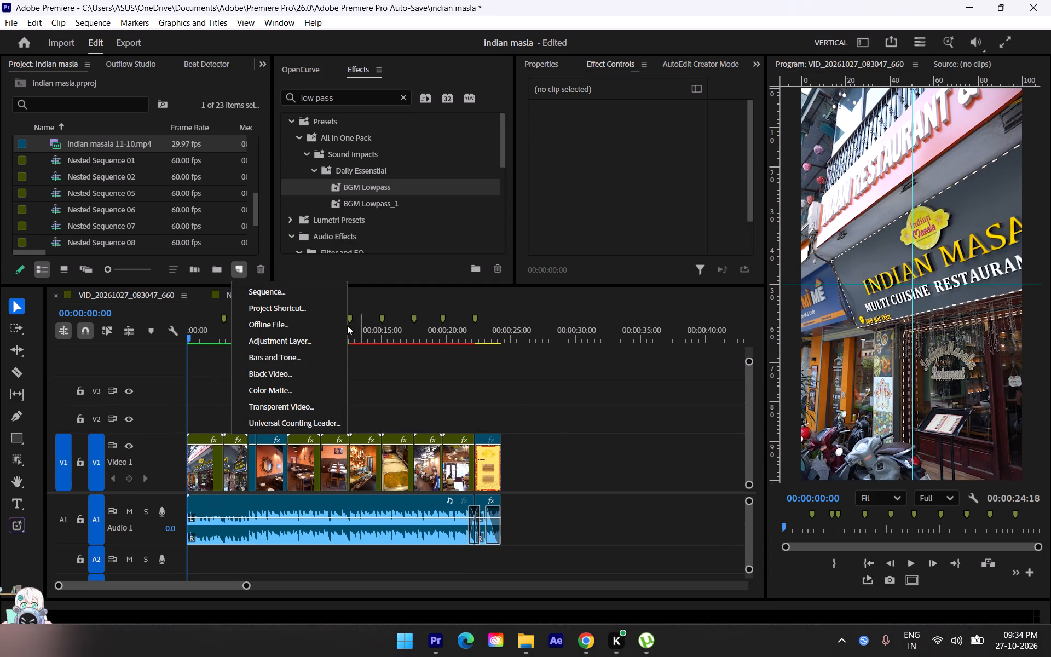
click(308, 341)
click(559, 402)
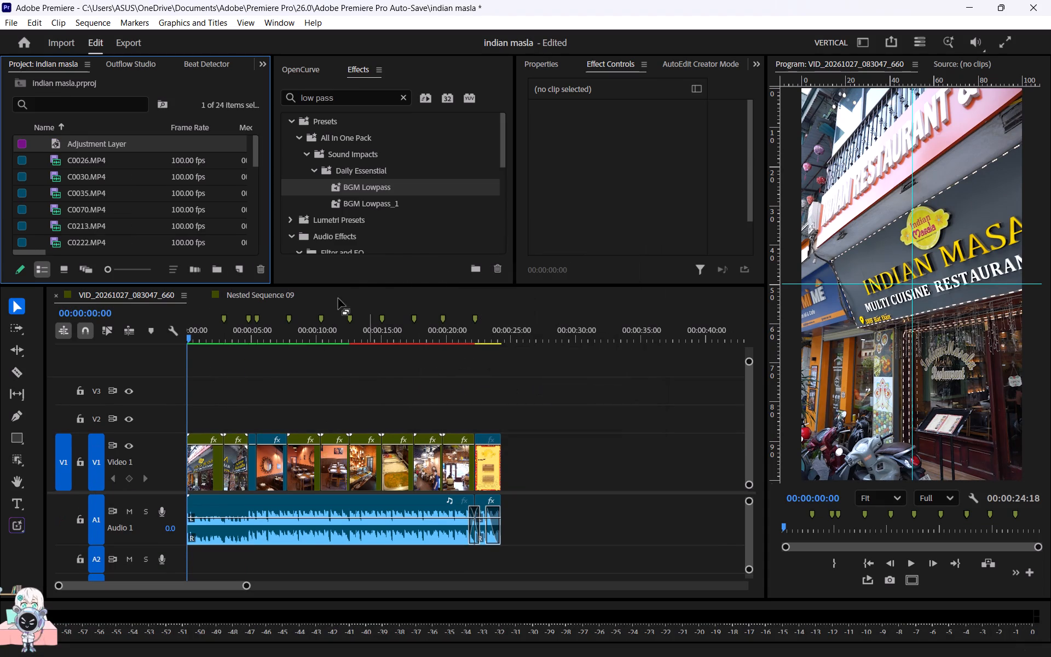
drag(124, 143, 208, 421)
Cut off the adjustment layer's tail and trim its start so it spans about 2 to 3.8 seconds.
scroll(208, 420, up, 17)
key(c)
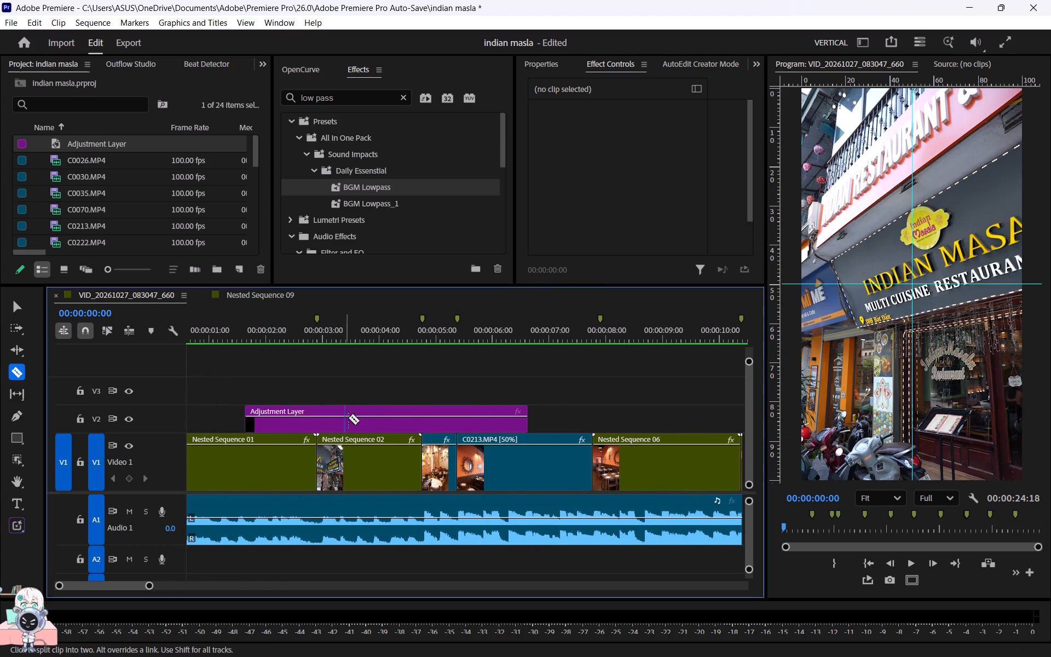
click(369, 423)
key(v)
click(421, 423)
key(Delete)
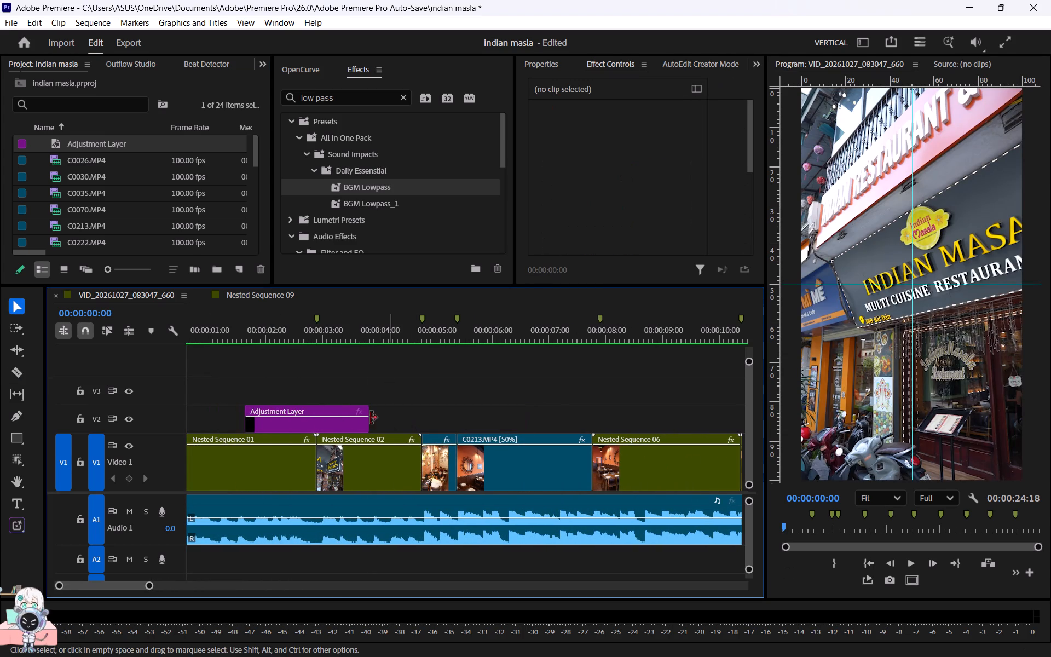
drag(239, 413, 261, 414)
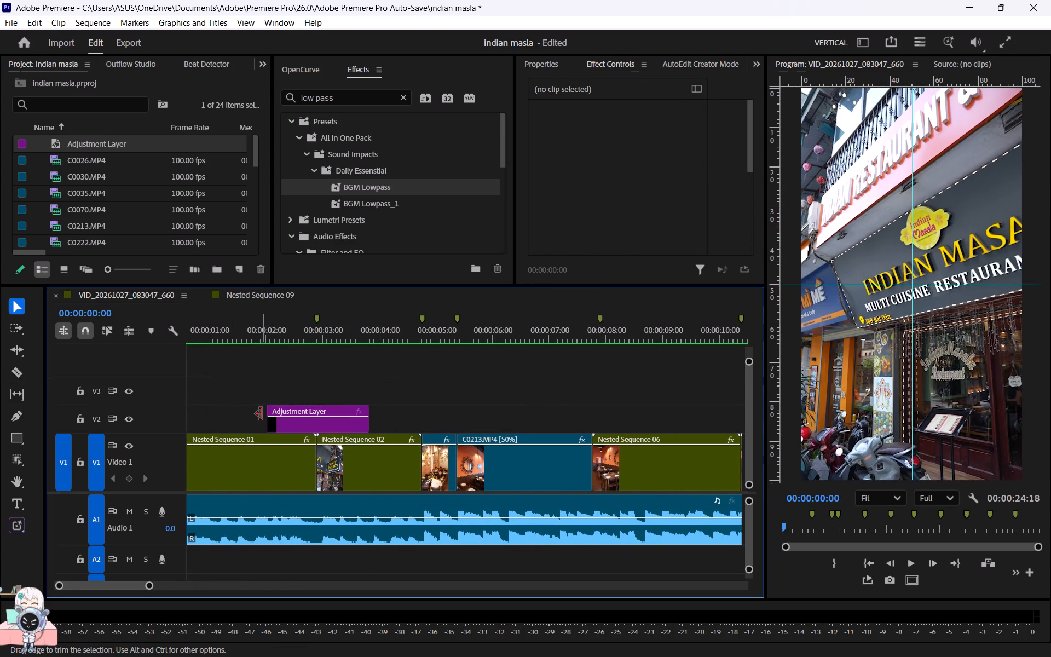
Split the adjustment layer at the cut between Nested Sequence 01 and Nested Sequence 02 and delete the part after it.
key(c)
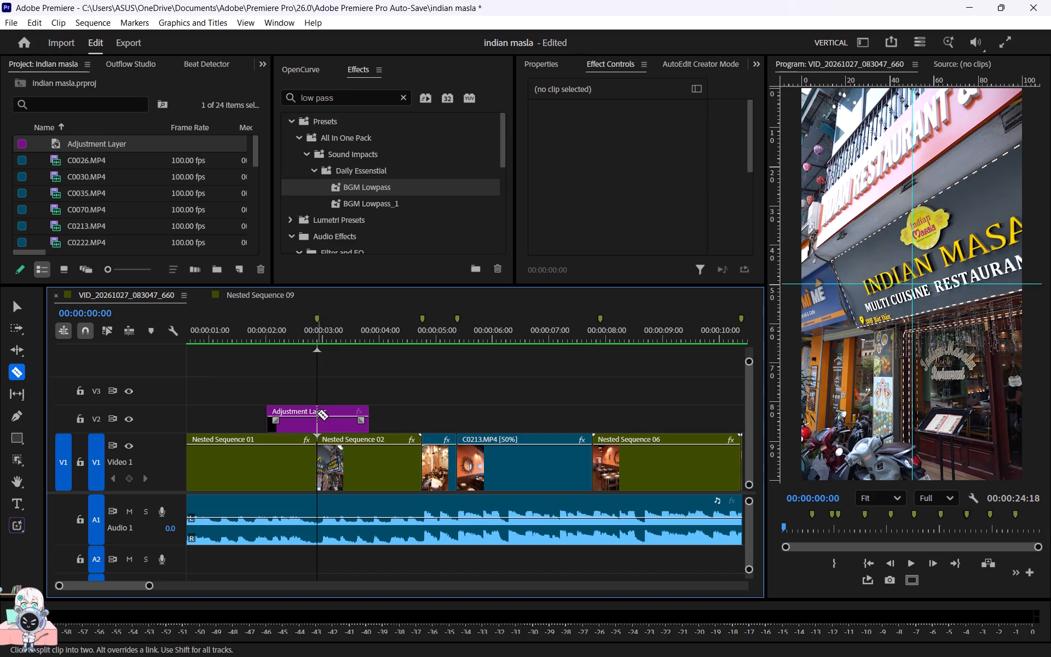
click(317, 413)
key(v)
click(372, 419)
click(346, 429)
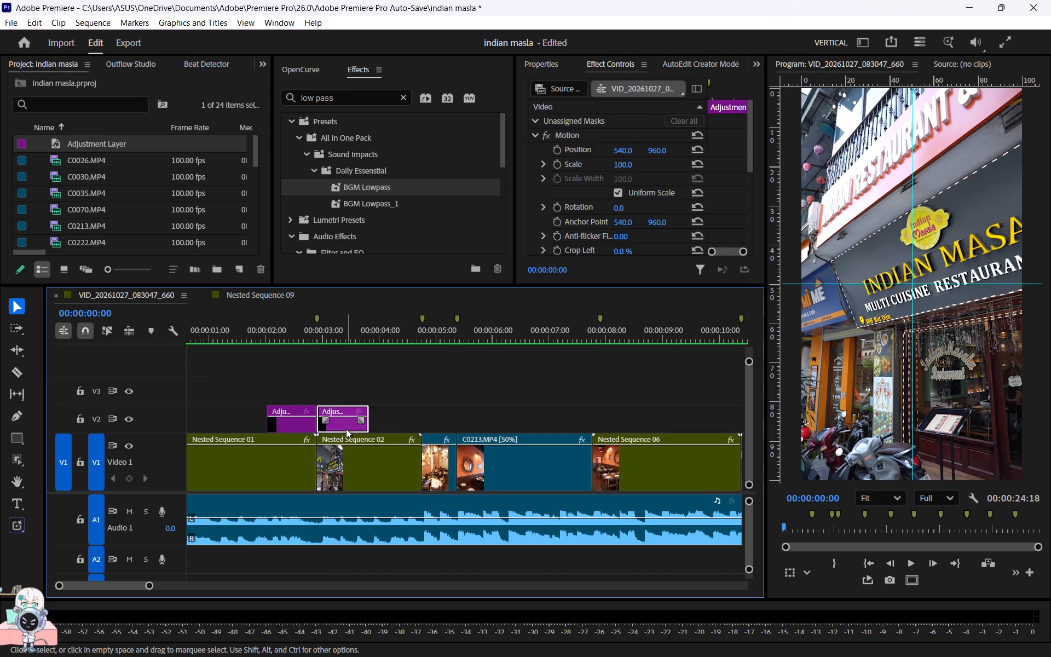
key(Delete)
Duplicate the adjustment layer directly after the cut and trim the copy to end at about 3.5 seconds.
alt+drag(290, 429, 337, 426)
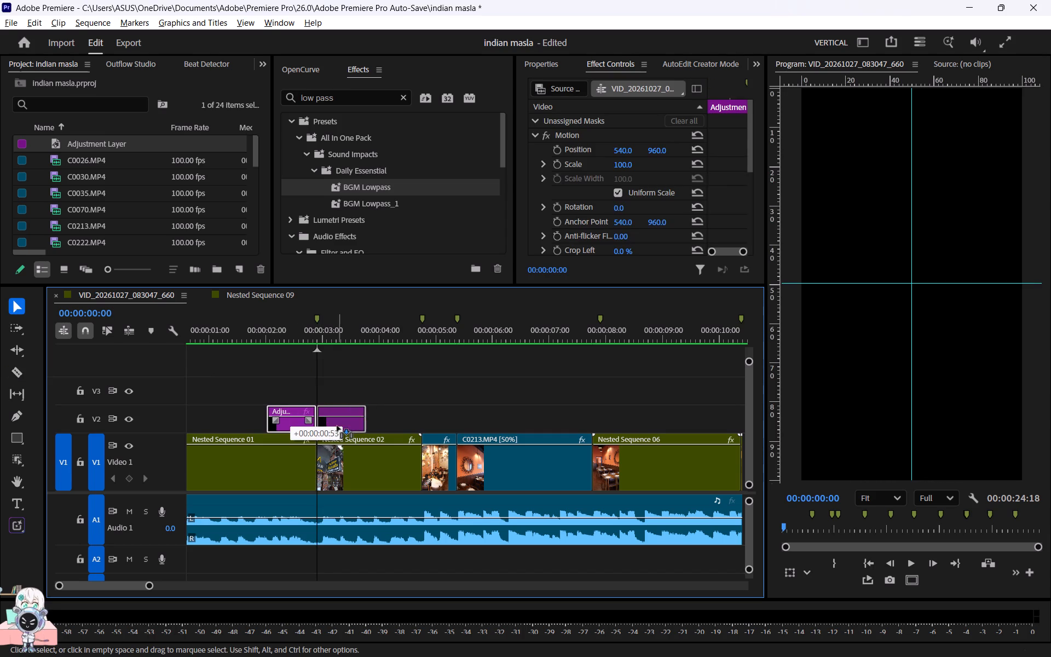
alt+drag(337, 426, 339, 426)
click(376, 366)
drag(374, 411, 363, 415)
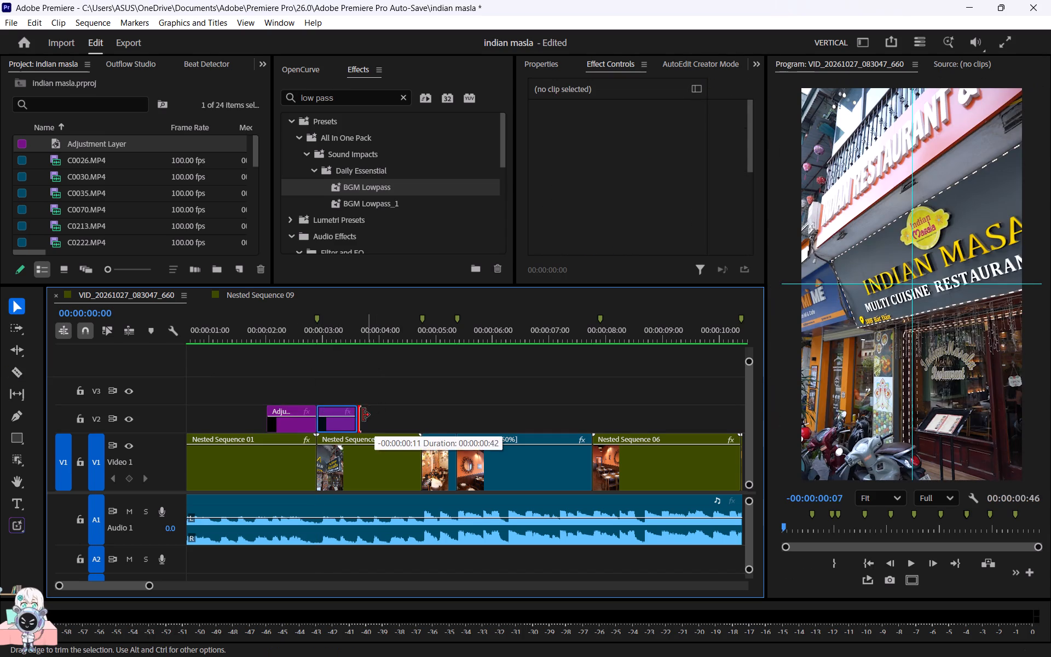
drag(363, 415, 361, 416)
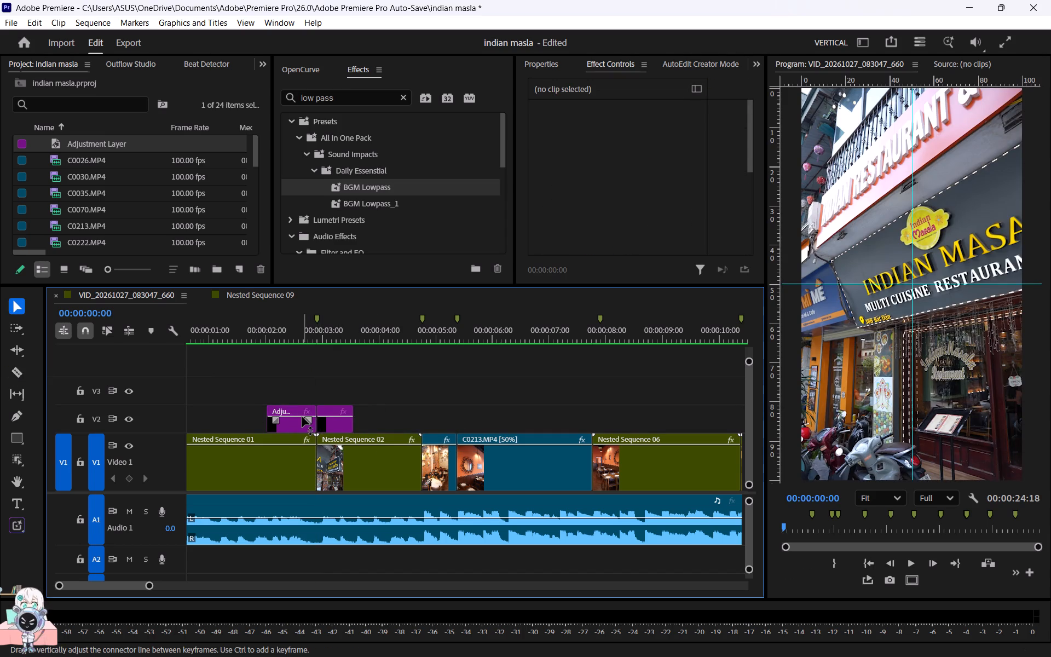
Replace the adjustment layer before the cut with a copy of the shortened one, ending exactly at the cut.
click(302, 417)
key(Delete)
alt+drag(339, 425, 299, 425)
click(354, 379)
Apply the Film Impact Chroma Leak transition from Lights & Blurs between the two adjustment layers and play it back.
drag(389, 359, 298, 406)
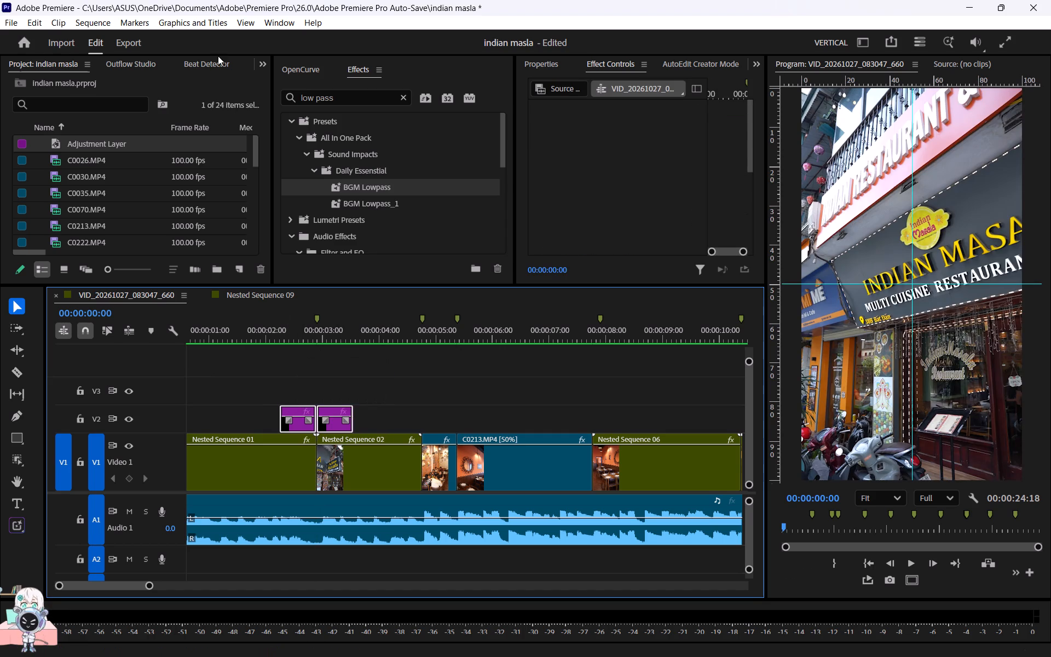
click(262, 65)
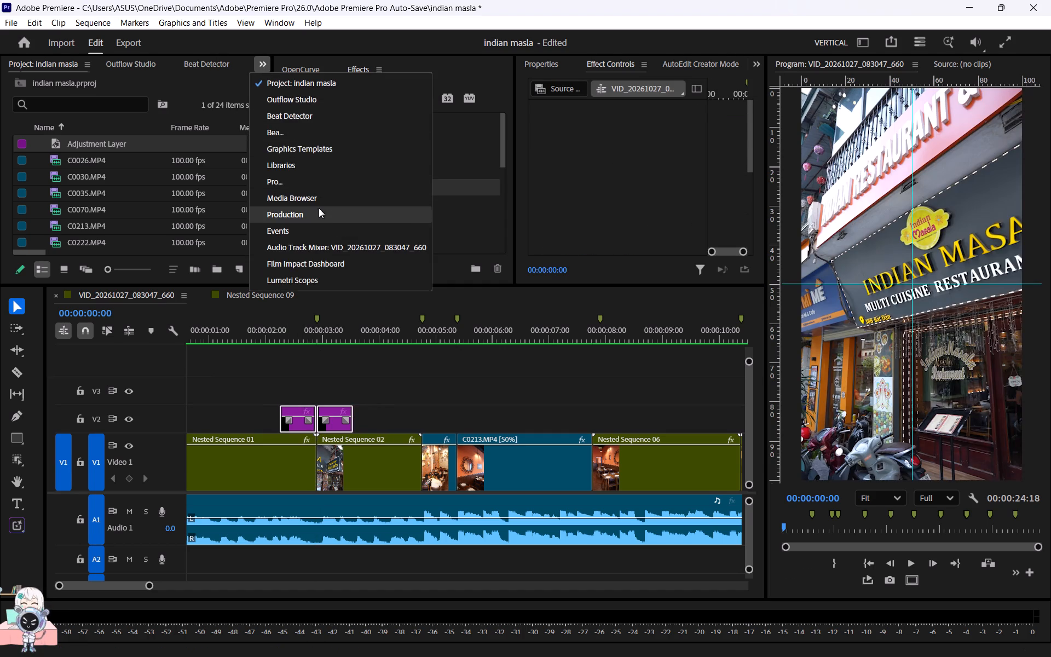
click(331, 269)
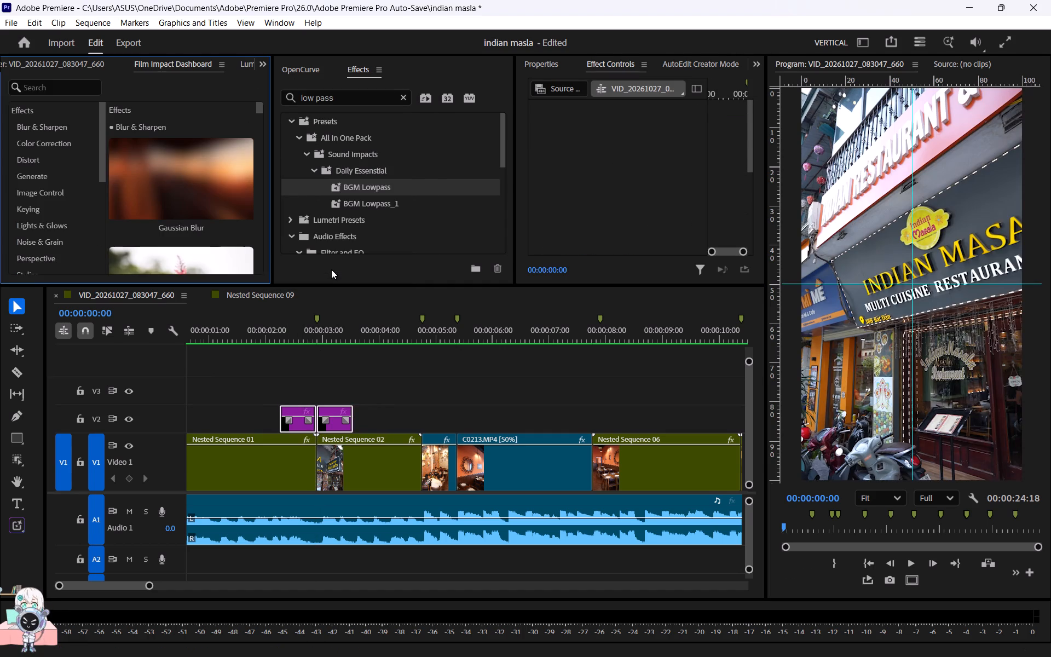
click(264, 63)
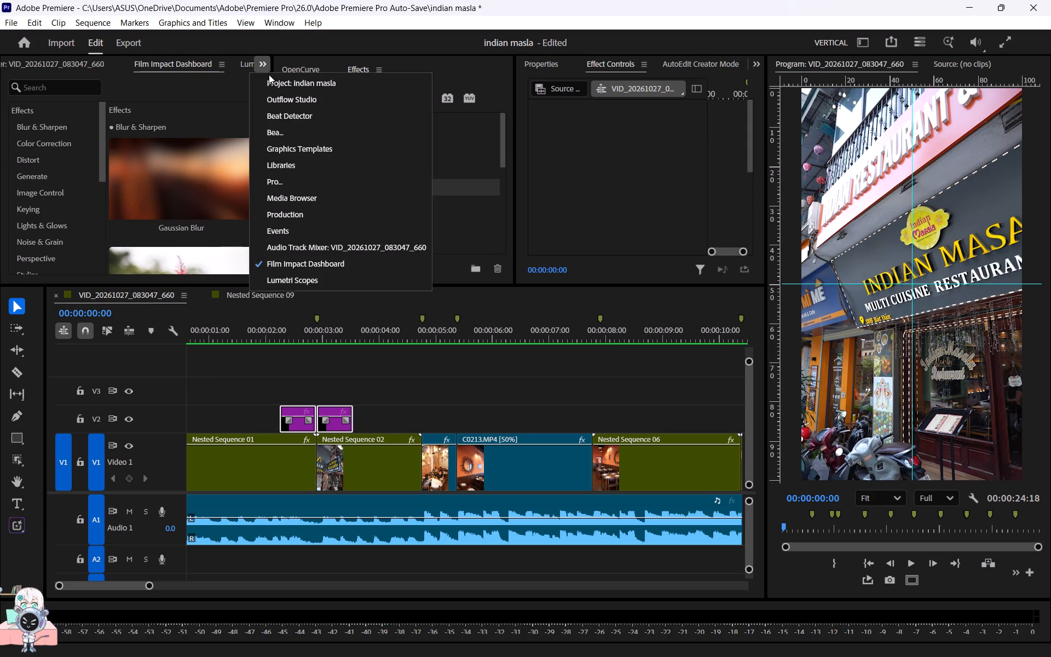
click(263, 60)
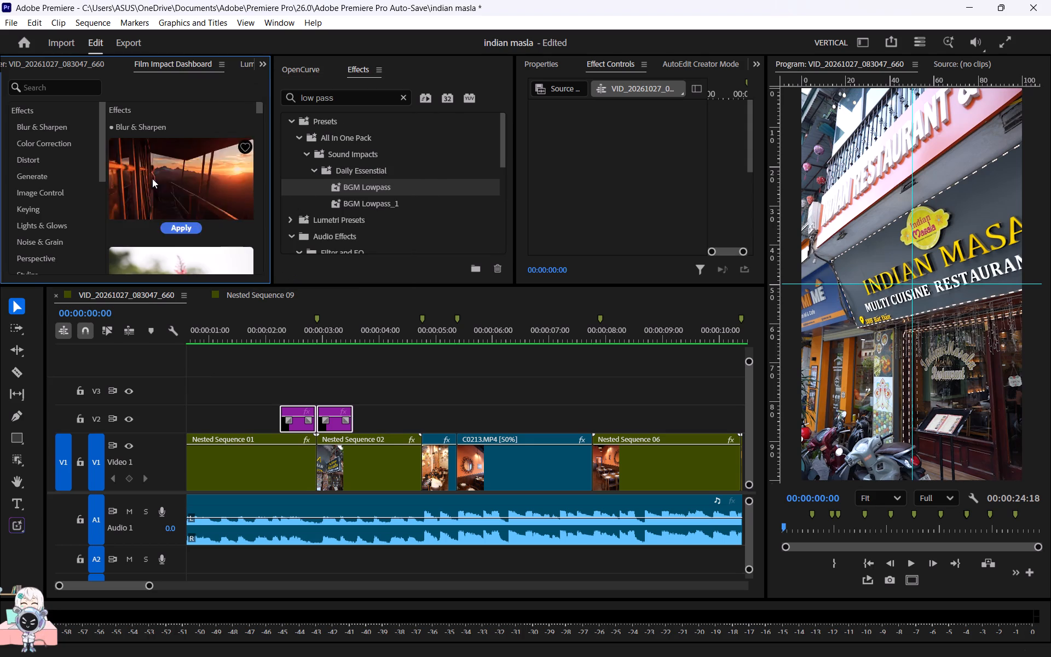
click(60, 133)
click(65, 144)
scroll(70, 247, down, 5)
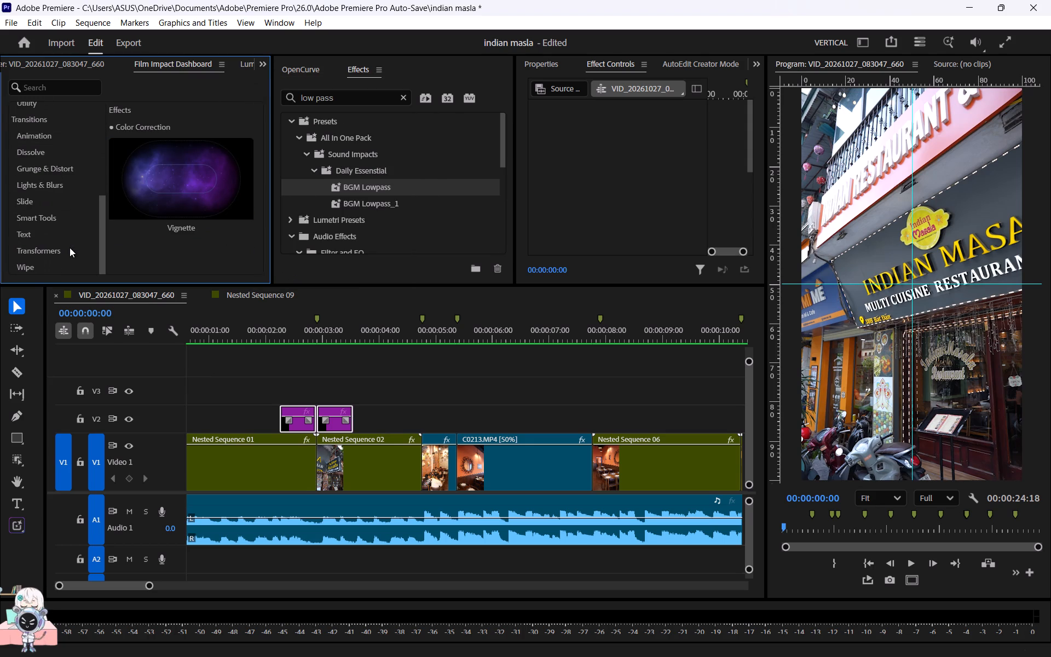
click(60, 215)
click(53, 198)
click(53, 185)
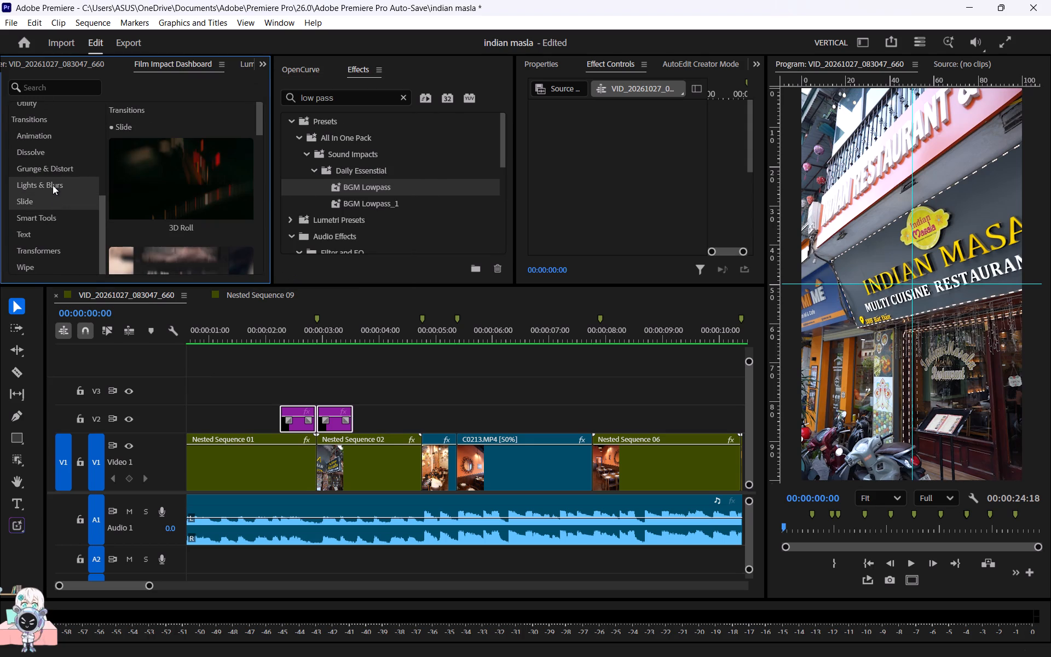
scroll(203, 157, down, 1)
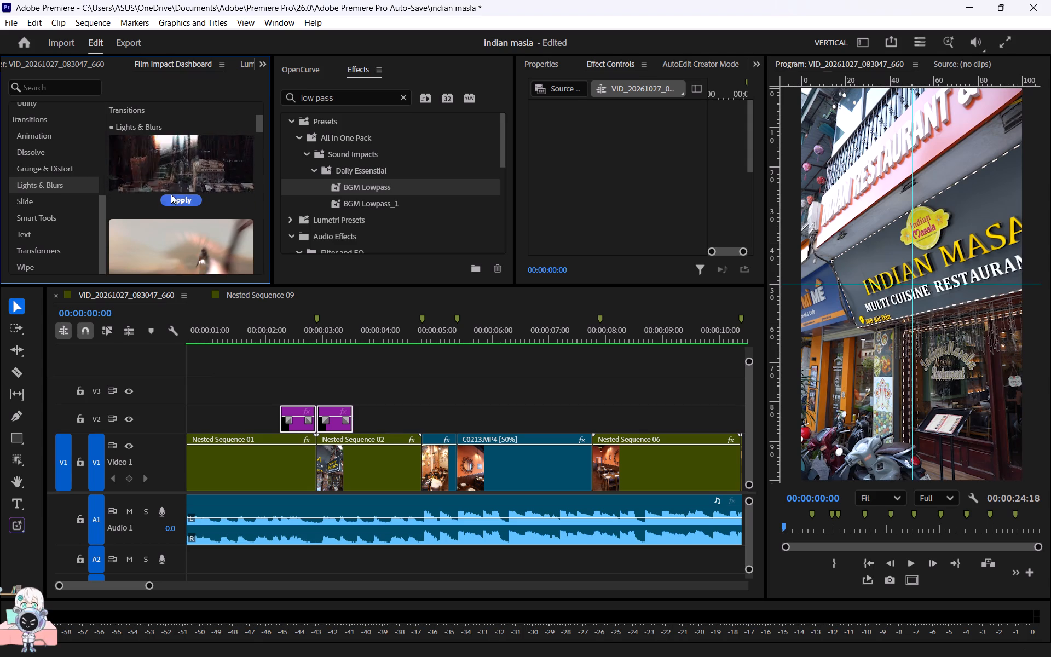
click(170, 198)
click(270, 338)
key(space)
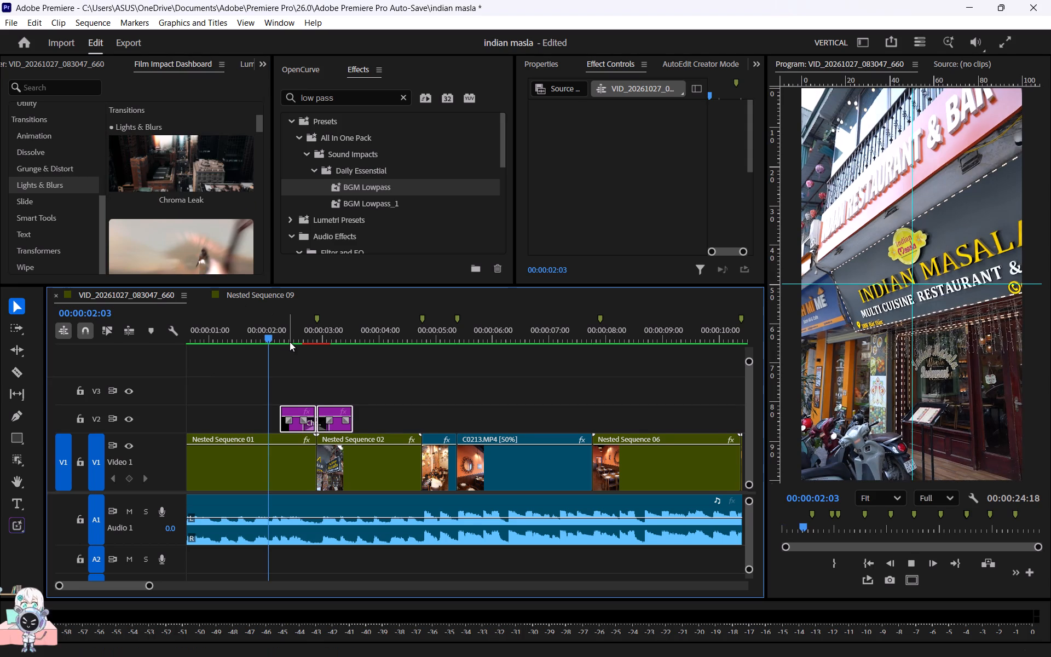
key(space)
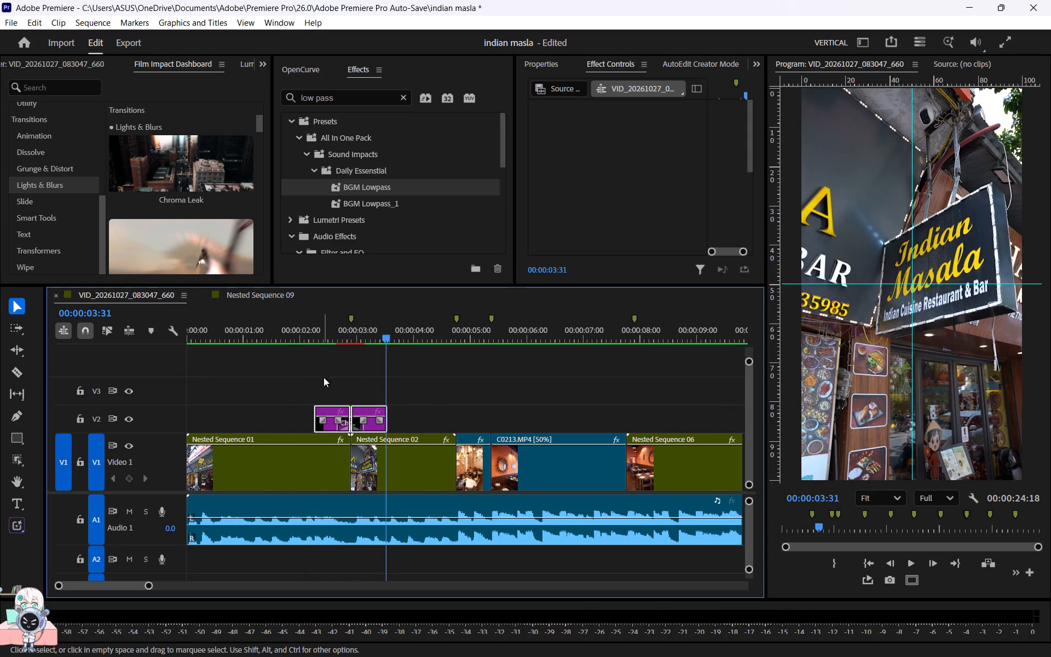
Lengthen the Chroma Leak transition symmetrically around the cut between the two adjustment layers.
click(365, 423)
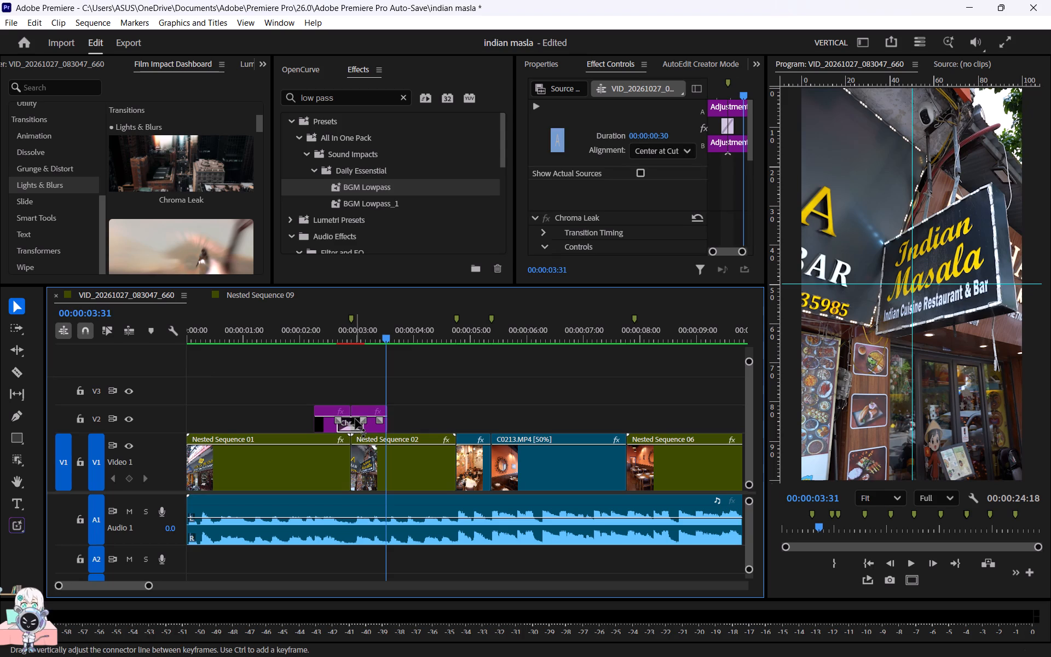
scroll(355, 419, up, 7)
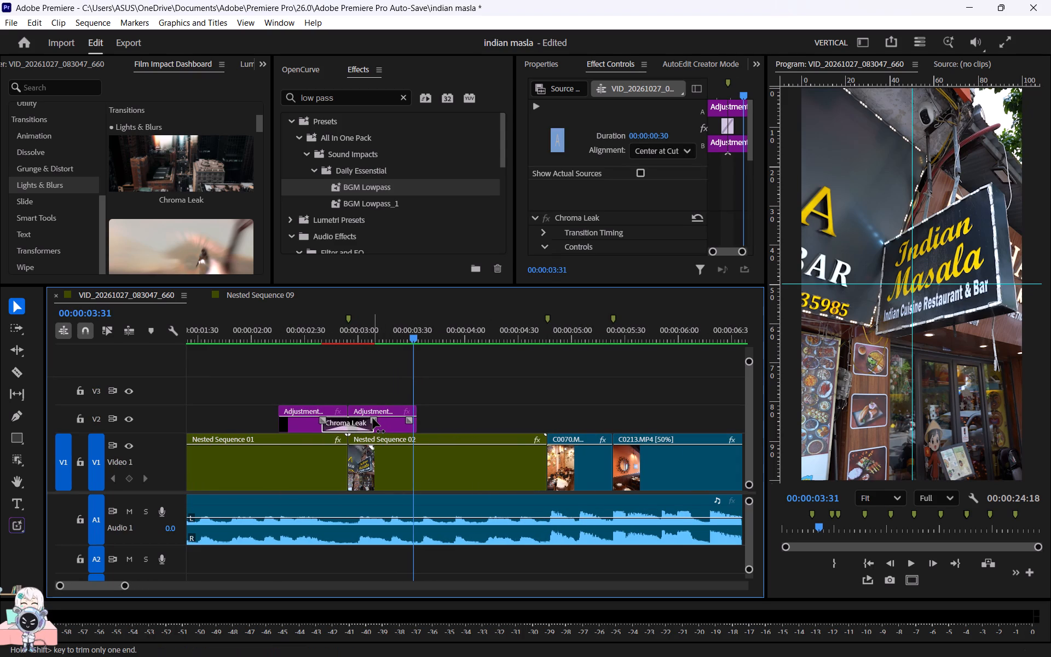
drag(373, 418, 385, 419)
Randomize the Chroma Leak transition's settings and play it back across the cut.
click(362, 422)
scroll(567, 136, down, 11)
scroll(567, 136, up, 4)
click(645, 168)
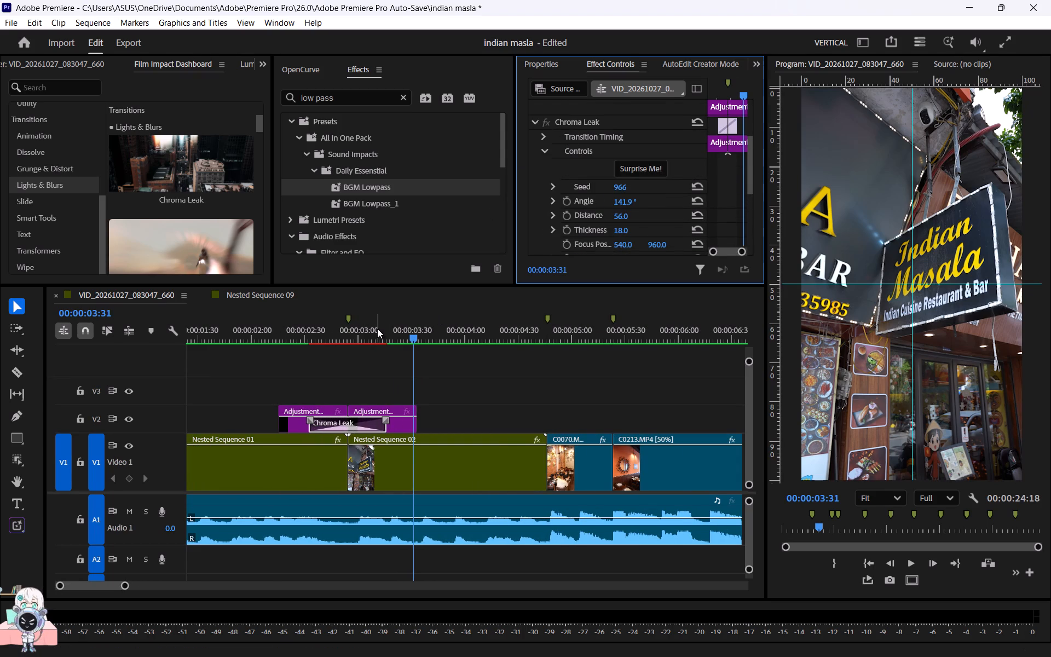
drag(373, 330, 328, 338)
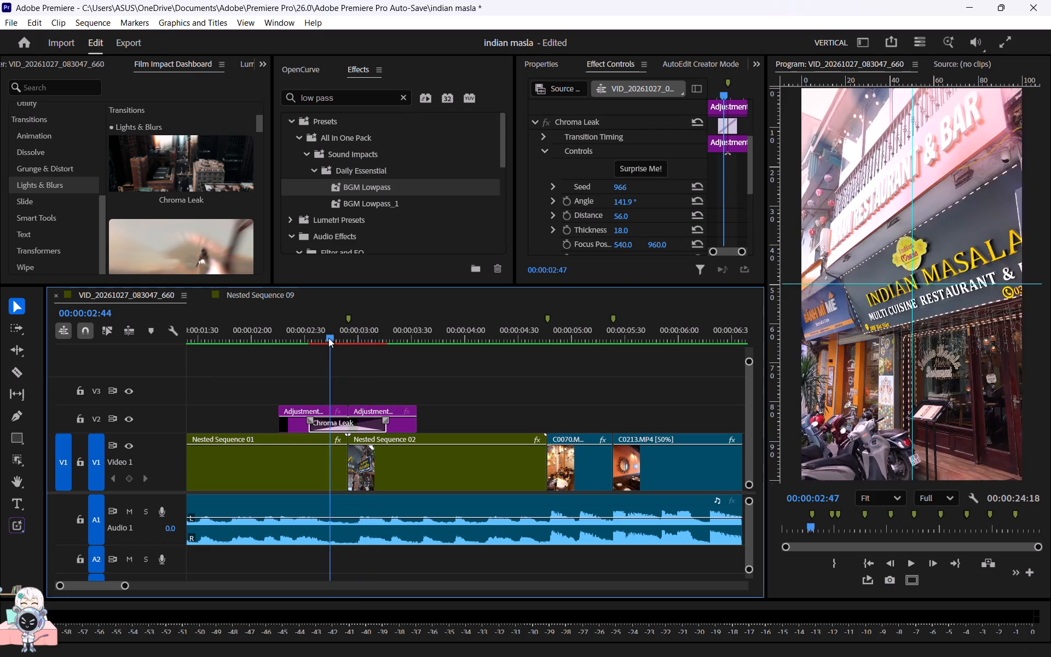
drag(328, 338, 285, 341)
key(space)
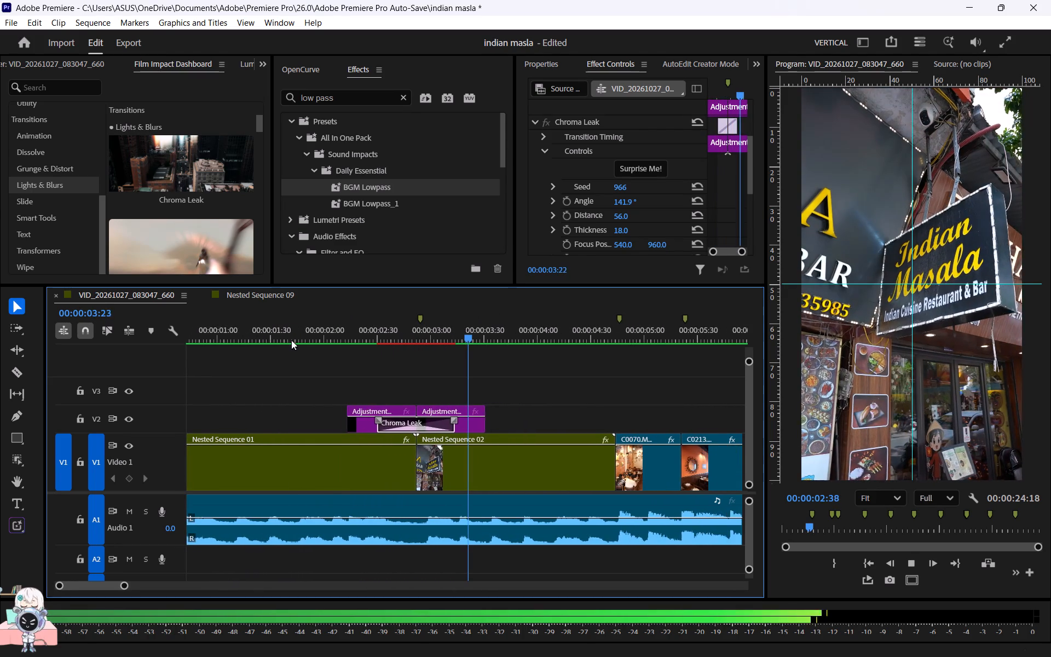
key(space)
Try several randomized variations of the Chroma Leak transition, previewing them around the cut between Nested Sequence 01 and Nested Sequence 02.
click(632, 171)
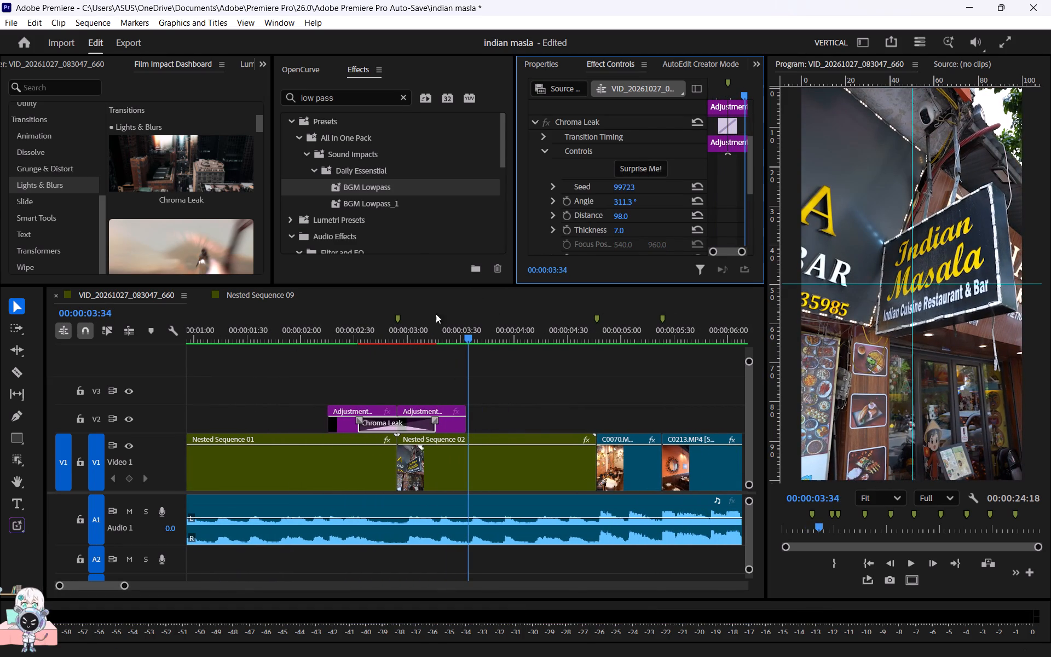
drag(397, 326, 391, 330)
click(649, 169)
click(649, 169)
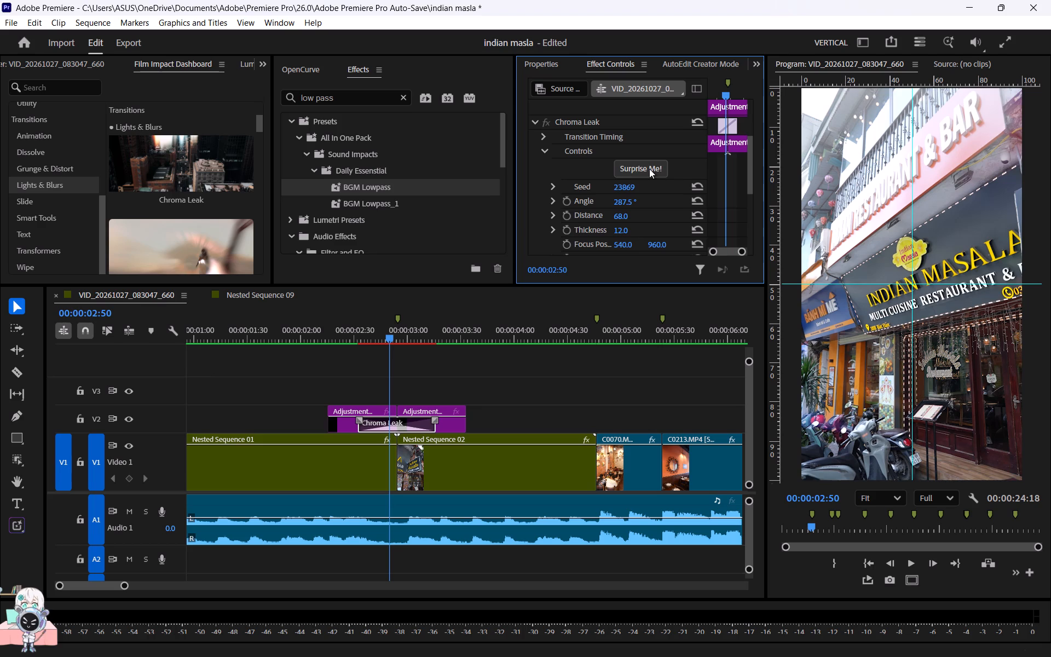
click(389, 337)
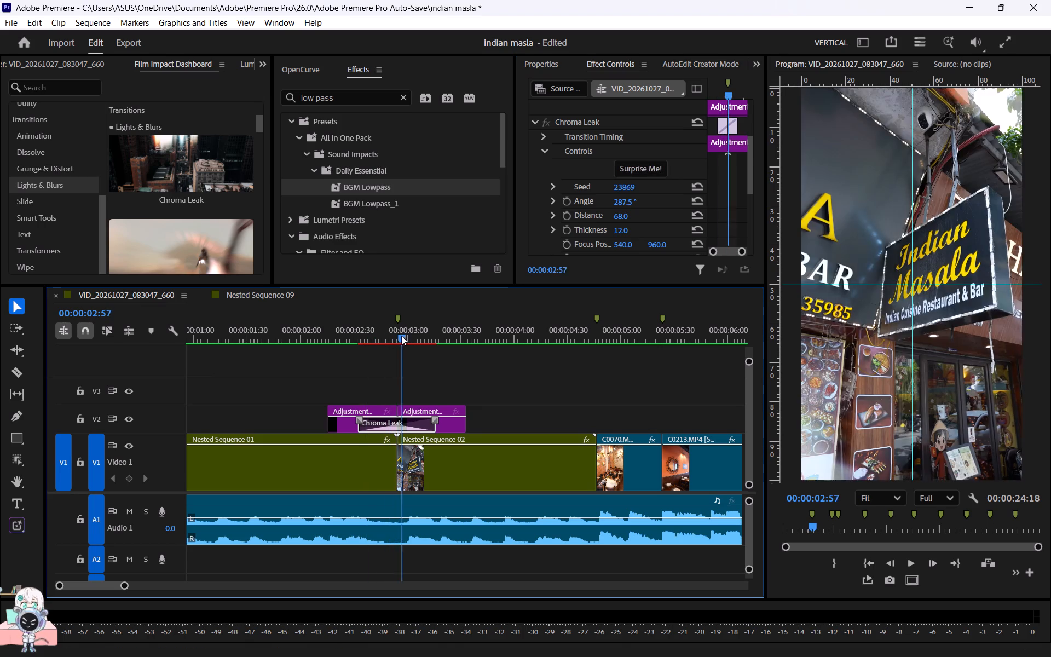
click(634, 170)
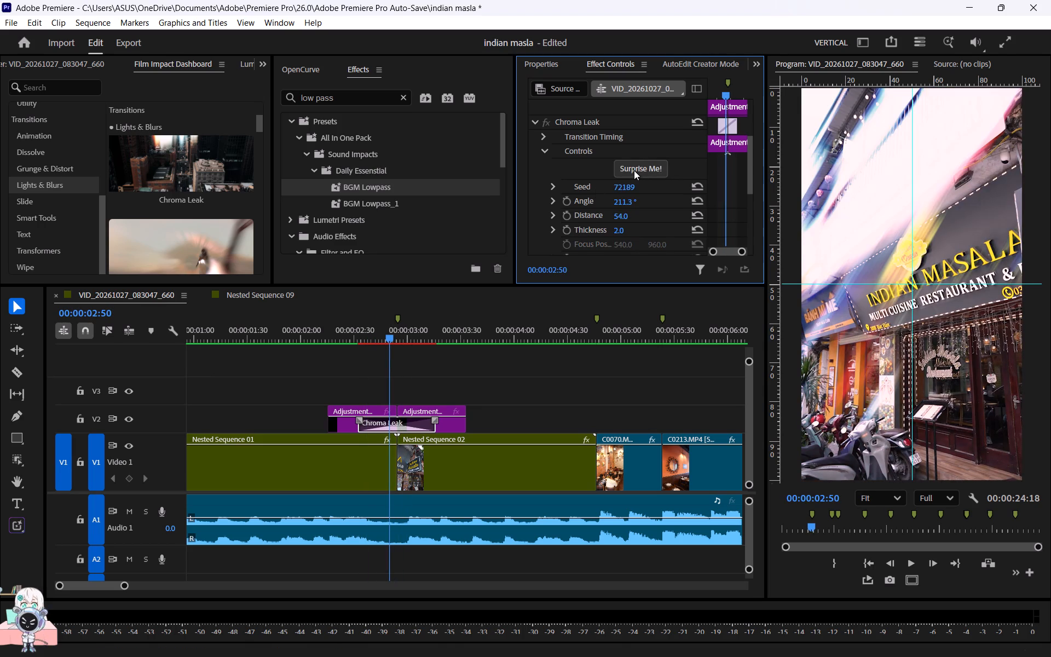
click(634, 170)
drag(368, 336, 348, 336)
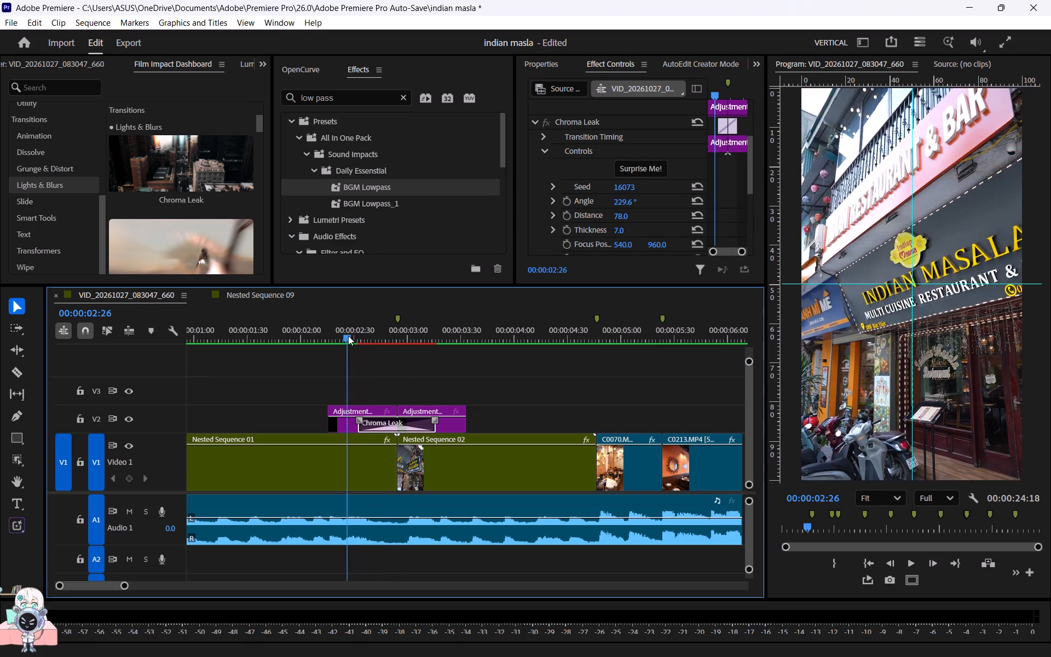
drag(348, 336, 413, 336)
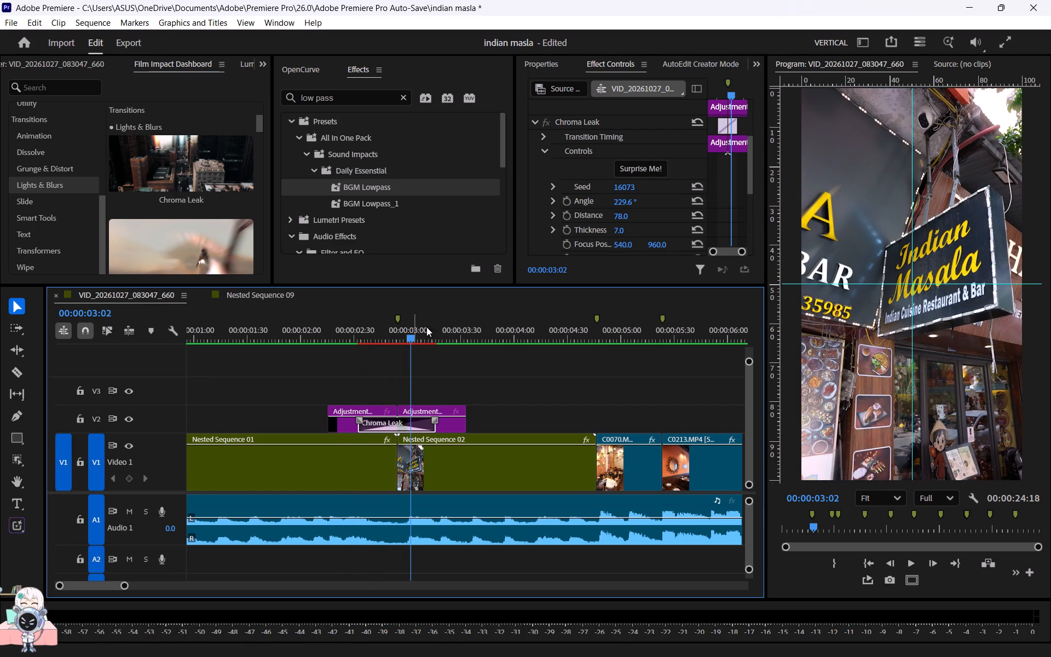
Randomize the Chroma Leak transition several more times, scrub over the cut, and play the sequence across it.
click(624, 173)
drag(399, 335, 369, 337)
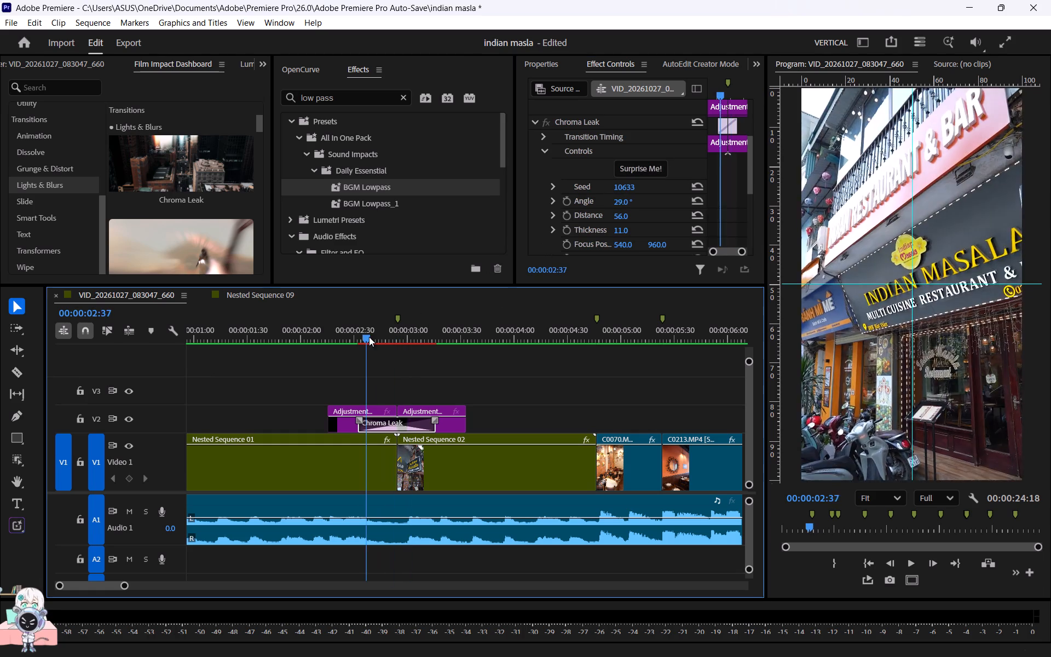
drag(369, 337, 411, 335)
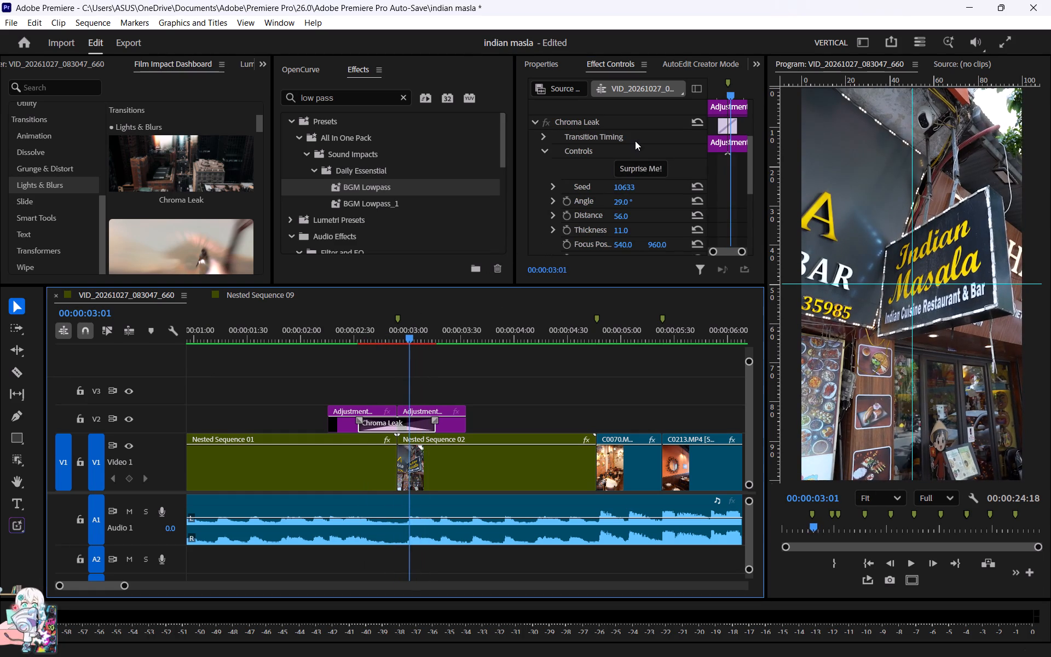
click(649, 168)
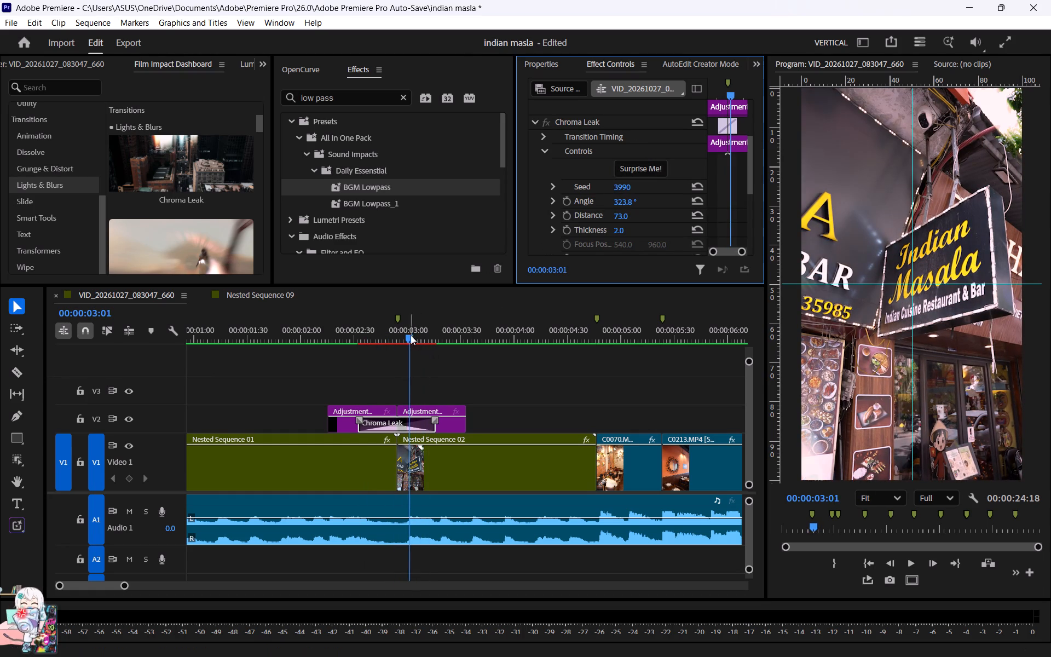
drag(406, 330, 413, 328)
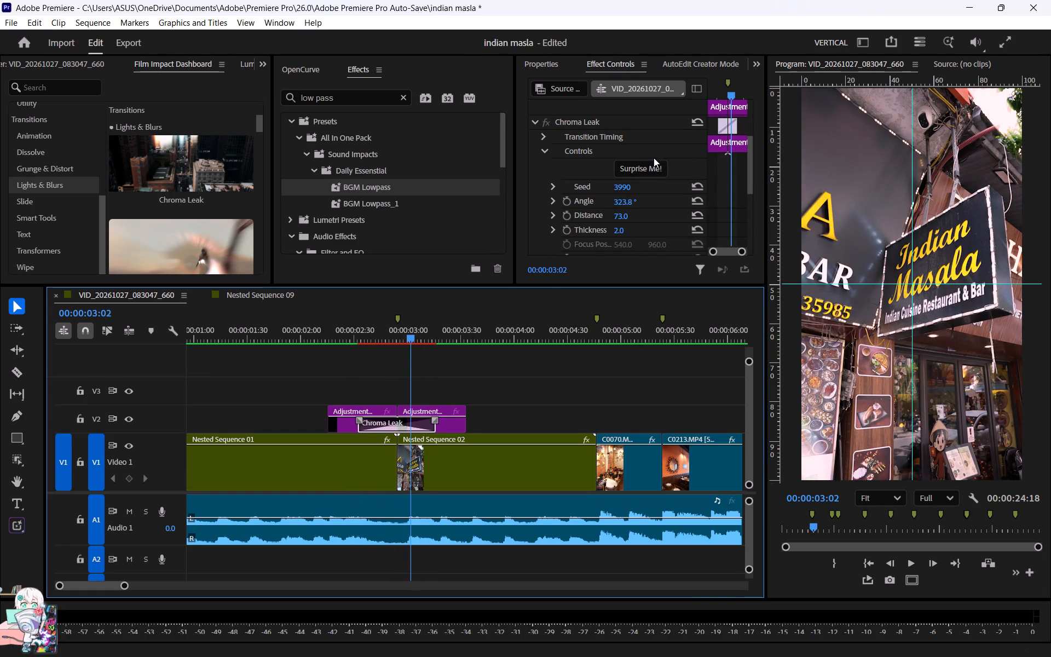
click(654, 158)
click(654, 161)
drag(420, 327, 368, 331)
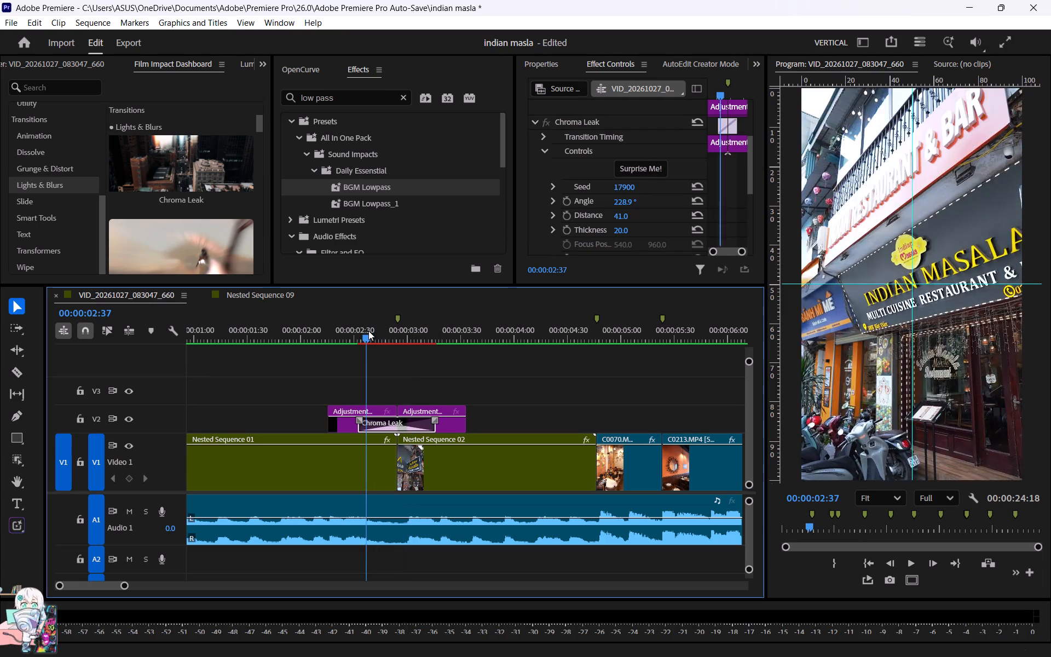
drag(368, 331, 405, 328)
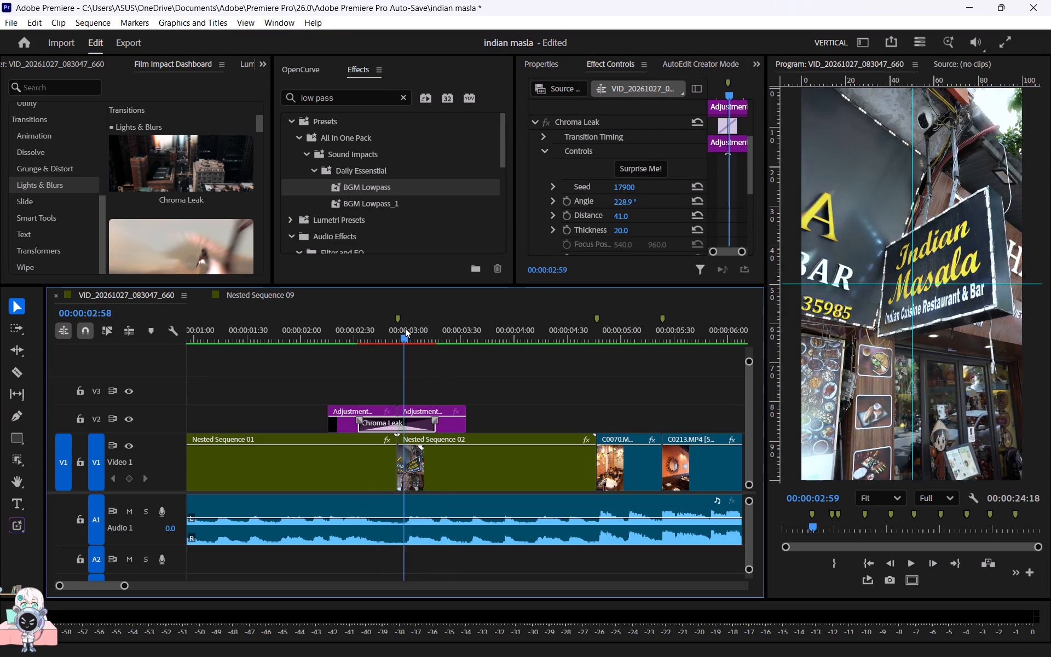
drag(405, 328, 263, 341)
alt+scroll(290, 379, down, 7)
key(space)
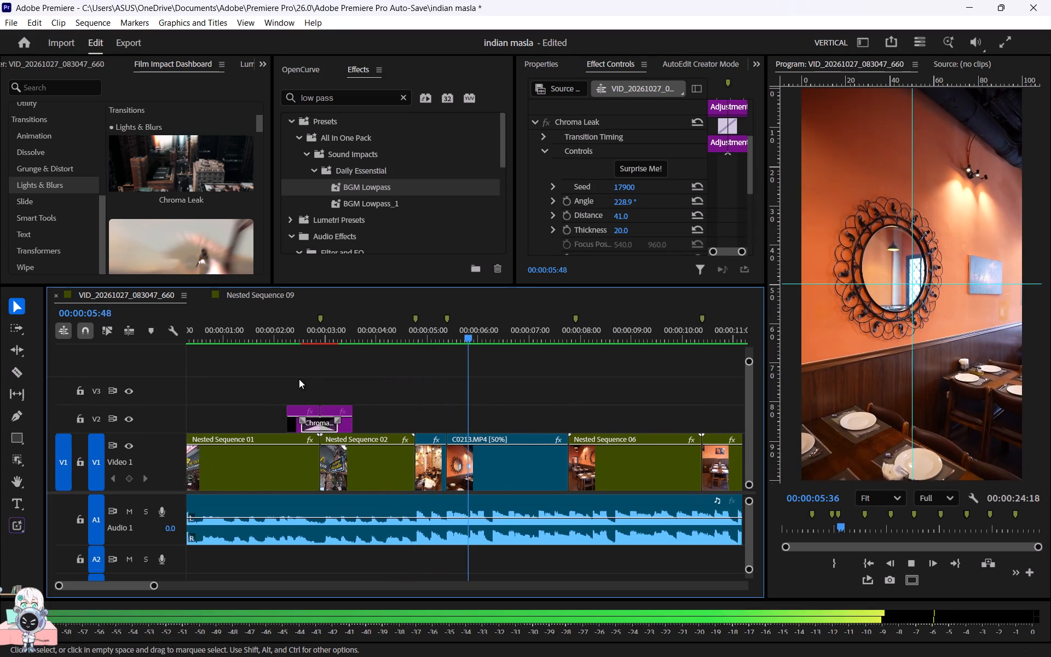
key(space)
Remove the Chroma Leak transition from between the two adjustment layers on V2.
drag(328, 419, 255, 422)
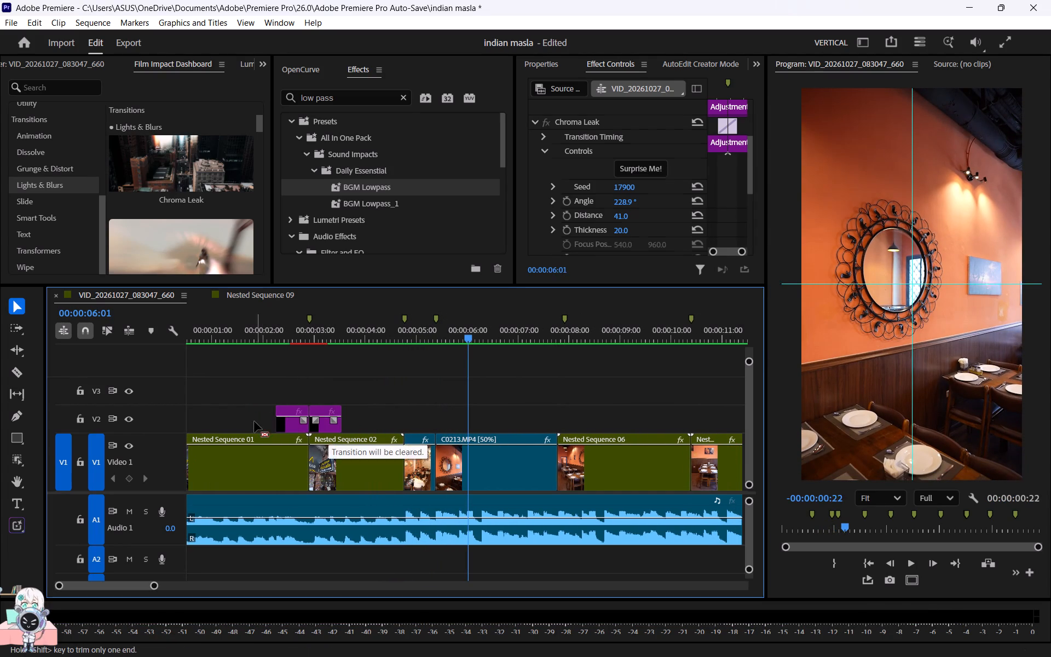
drag(255, 422, 254, 420)
Select both adjustment layers at the cut and look through the Film Impact Lights & Blurs transitions for a replacement.
drag(263, 340, 314, 408)
drag(281, 378, 337, 415)
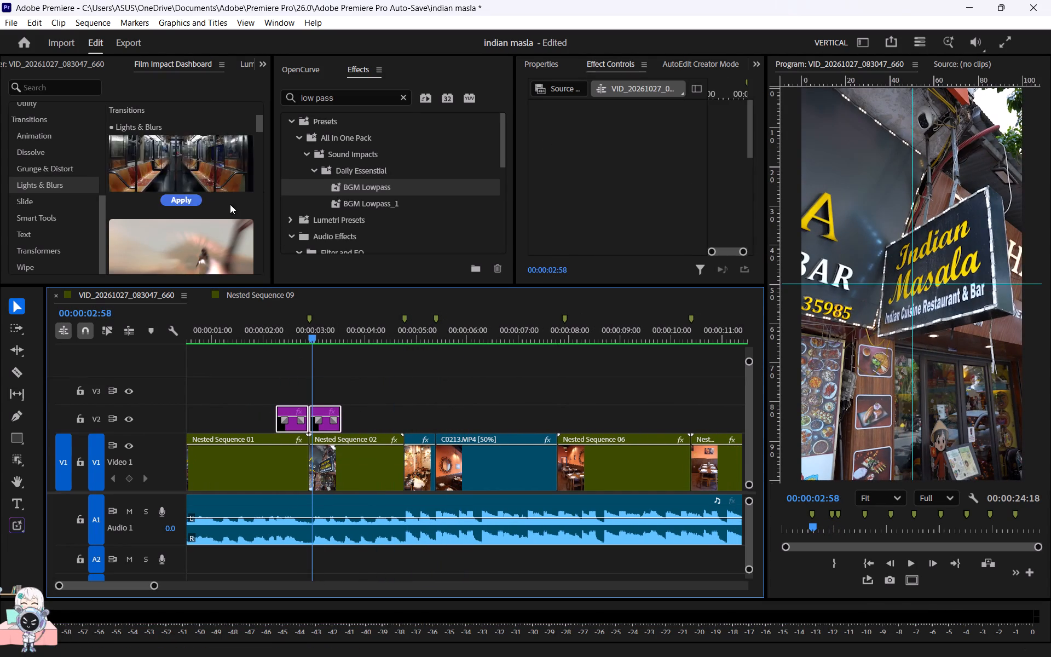
scroll(230, 204, down, 2)
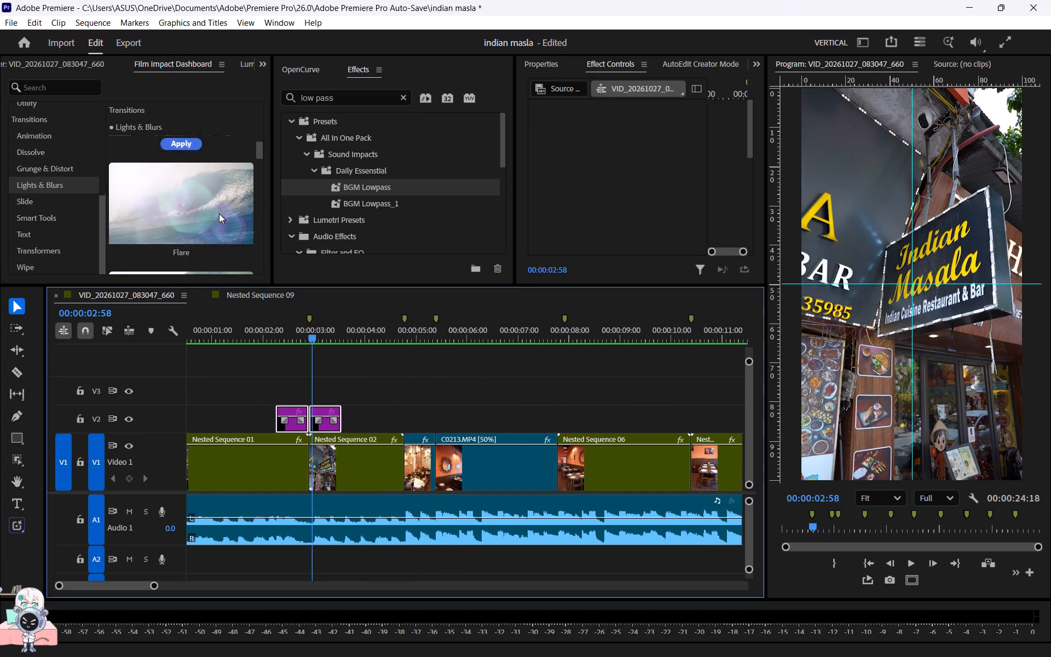
scroll(219, 199, down, 1)
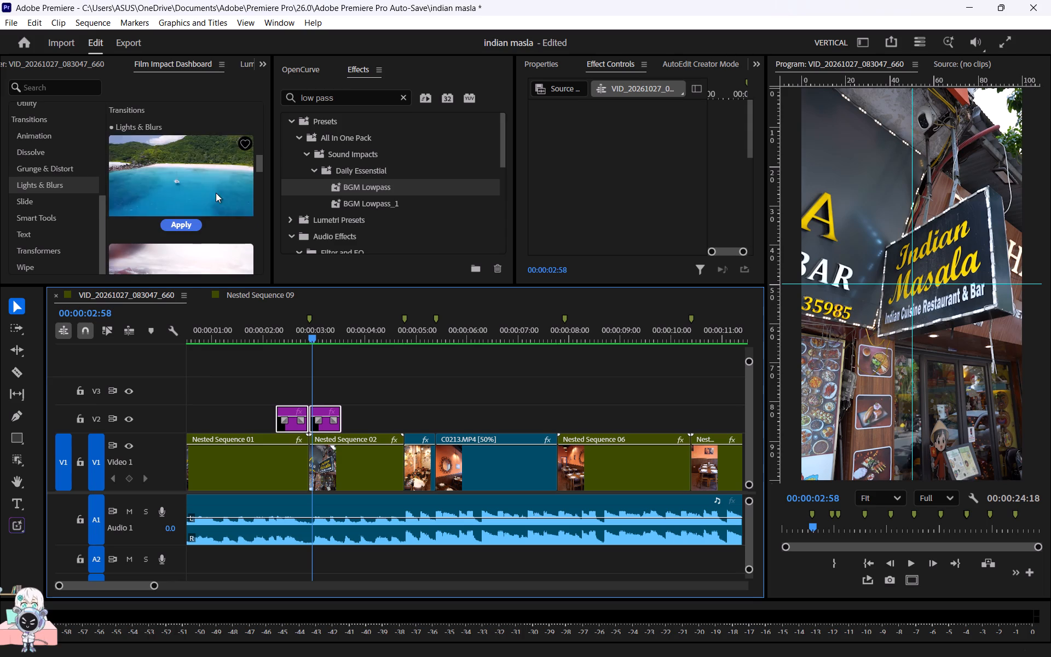
scroll(216, 193, down, 1)
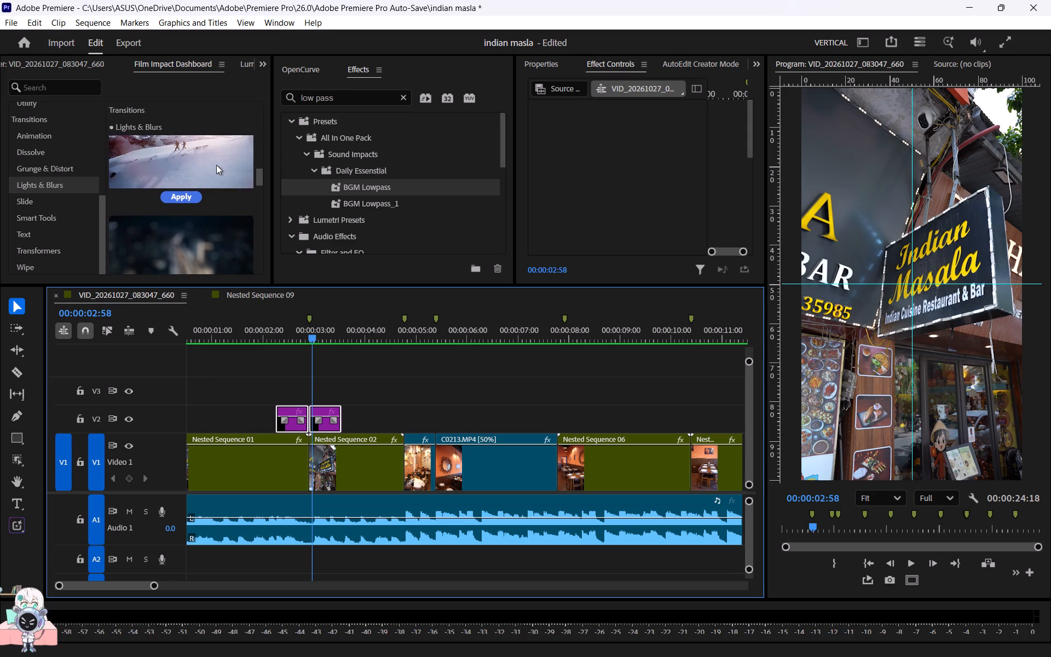
scroll(216, 165, down, 1)
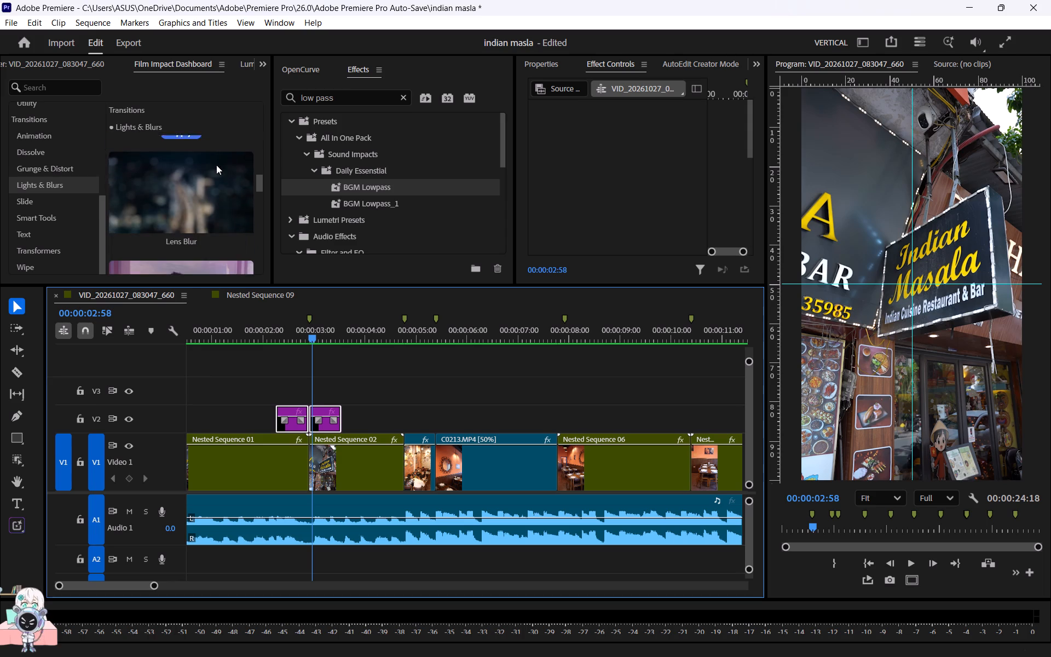
scroll(216, 165, down, 1)
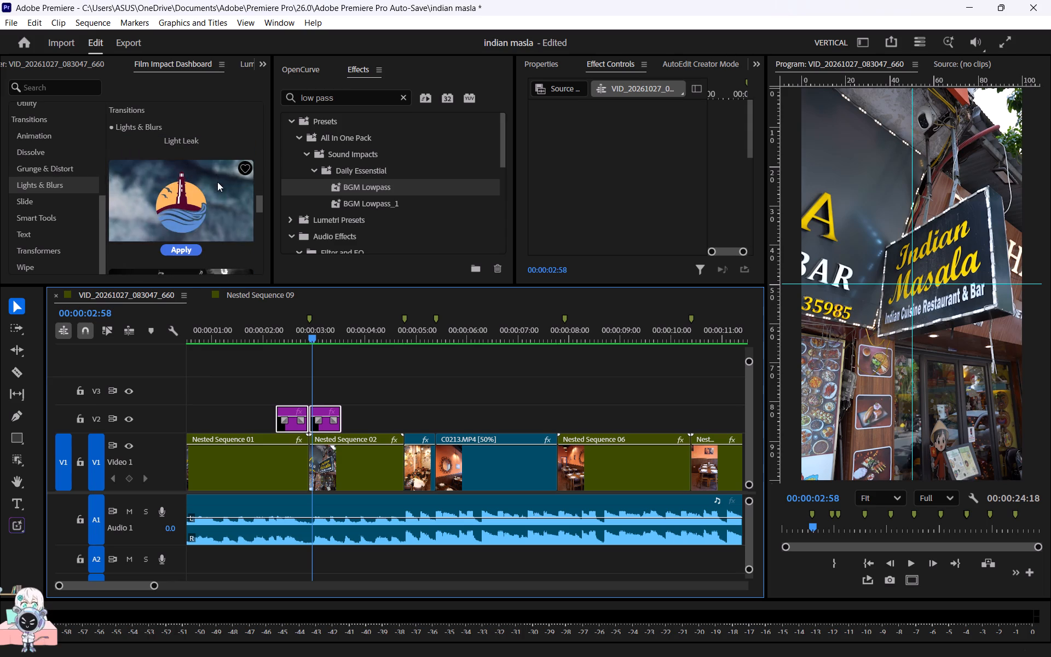
scroll(217, 182, down, 3)
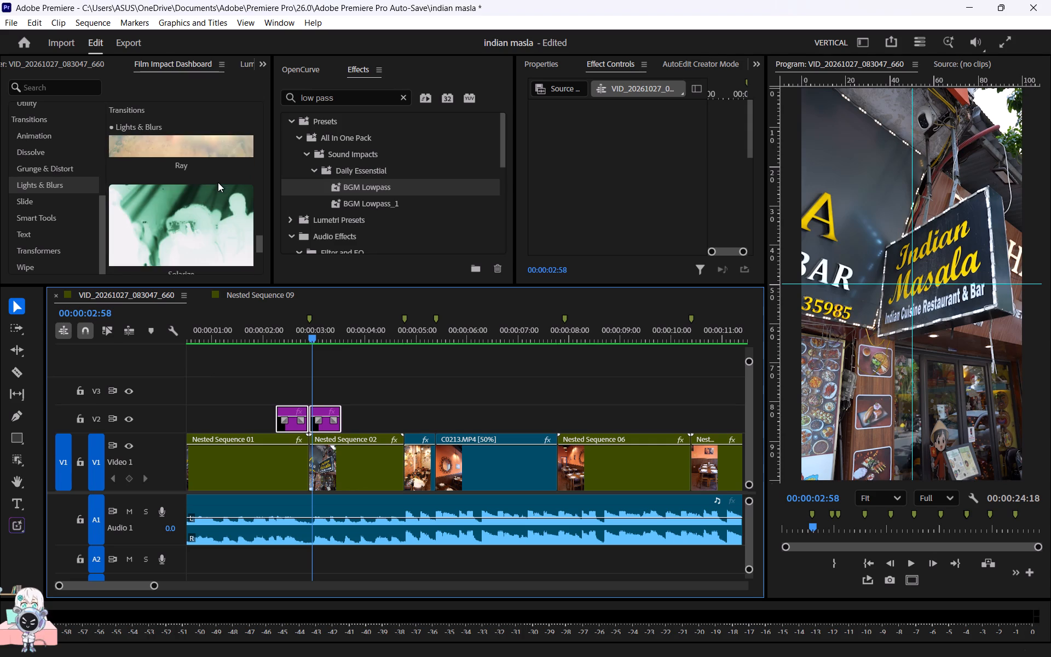
scroll(218, 182, down, 3)
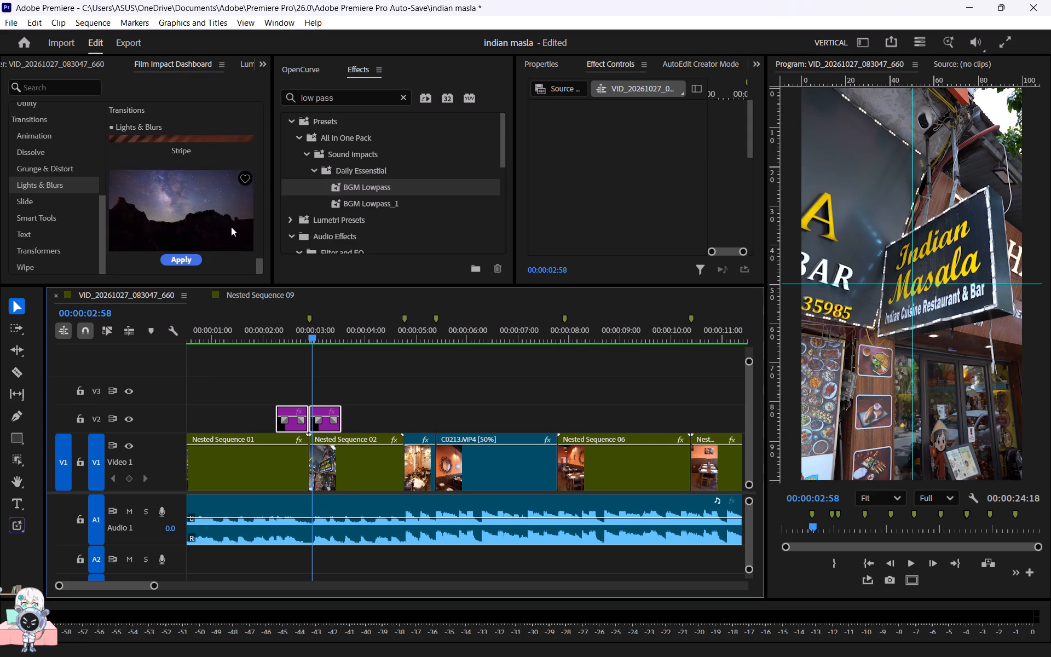
Apply the Film Impact Burn Chroma transition between the two adjustment layers and preview it across the cut.
scroll(231, 227, up, 7)
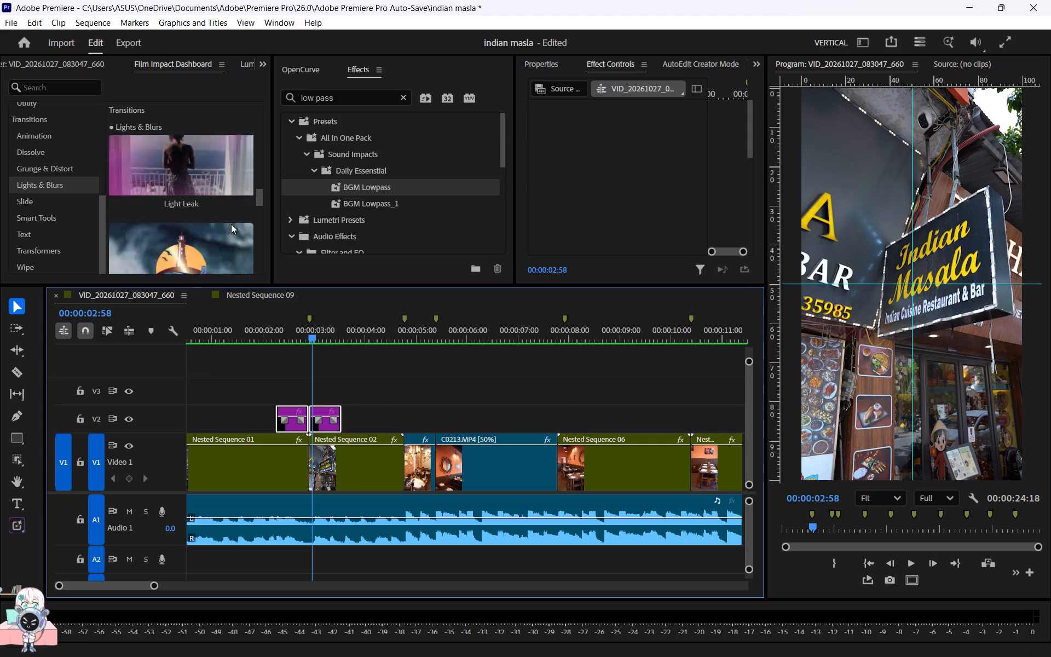
scroll(231, 223, up, 4)
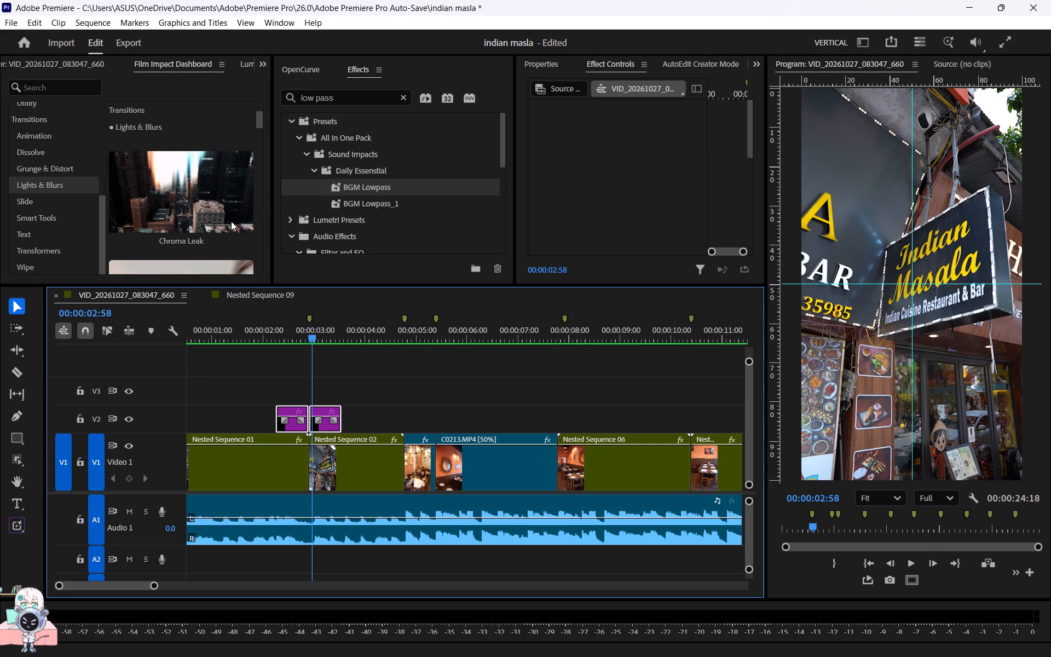
scroll(231, 221, up, 3)
click(186, 228)
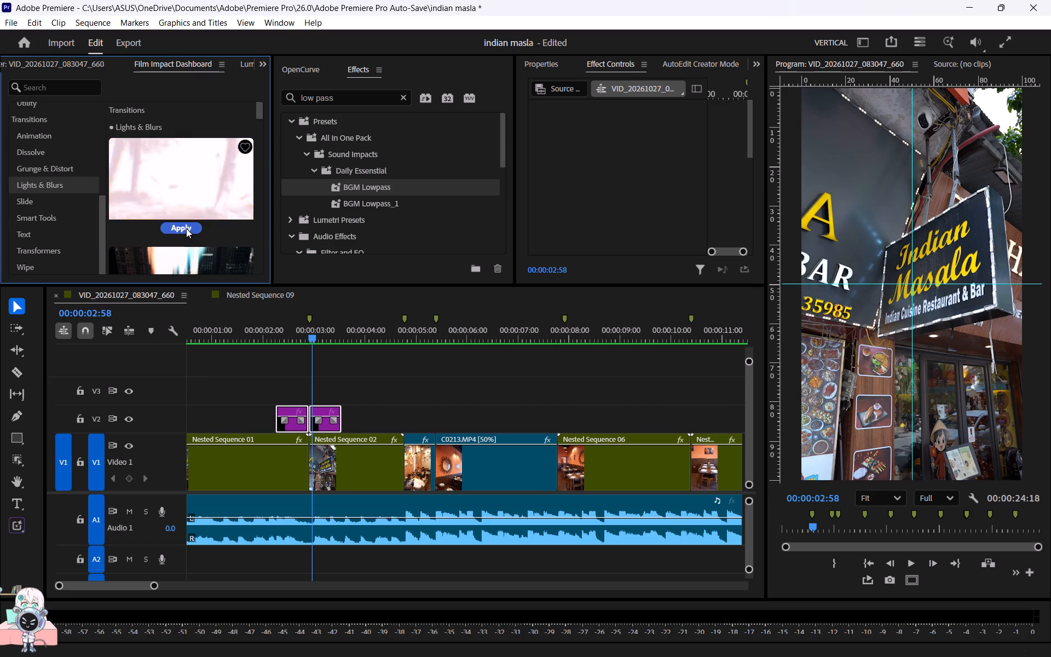
drag(289, 316, 303, 318)
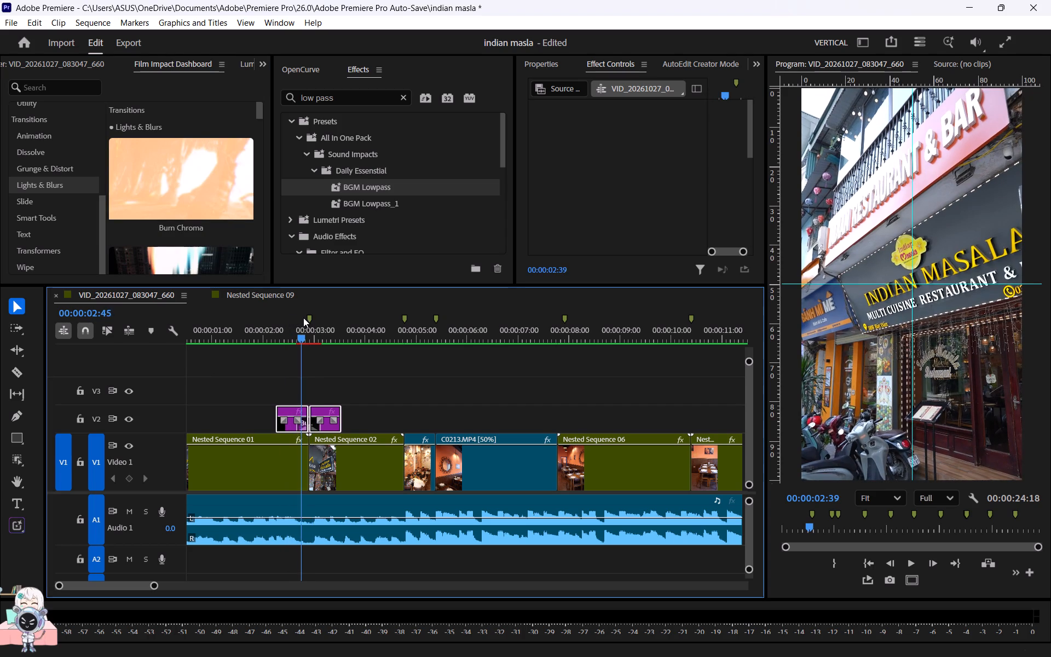
drag(303, 318, 316, 318)
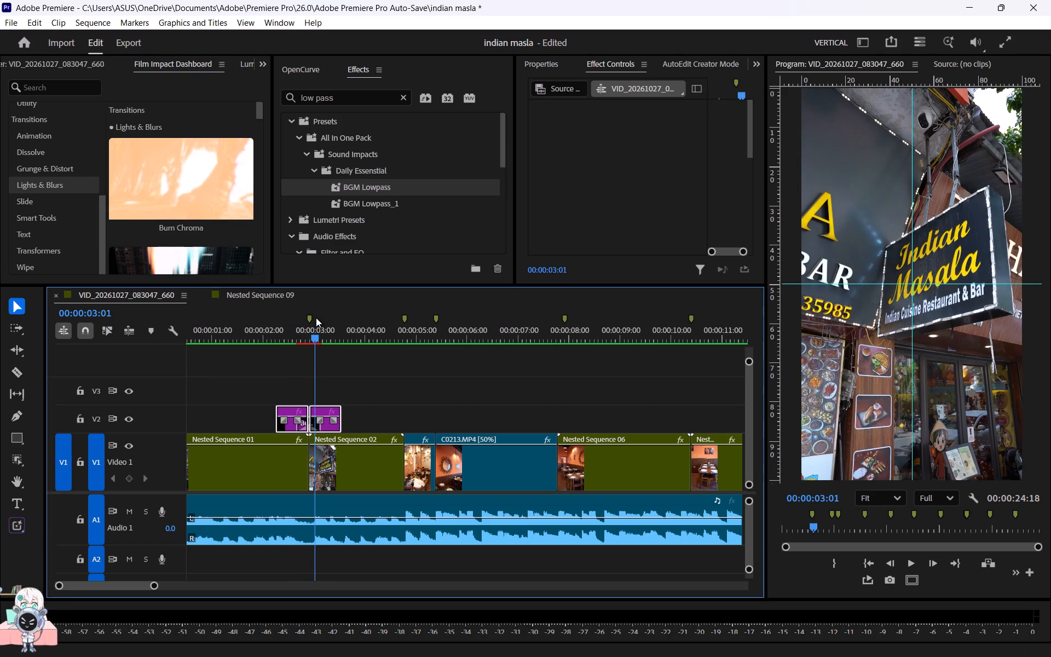
drag(316, 318, 305, 318)
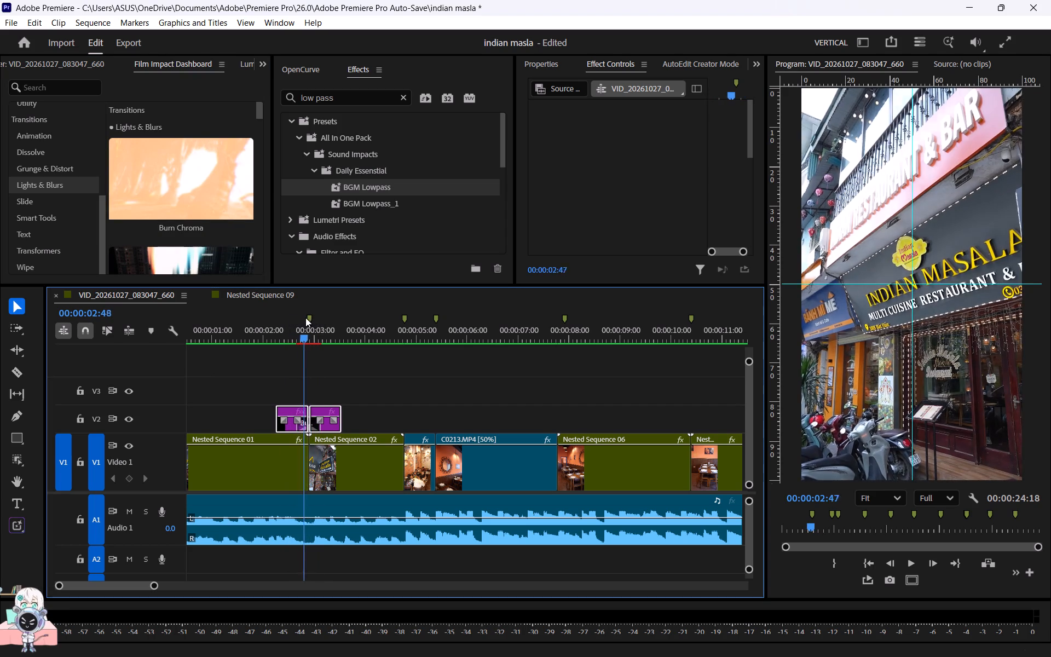
drag(305, 318, 311, 318)
Select the Burn Chroma transition and randomize its settings several times, checking the frames around the cut.
scroll(361, 409, up, 4)
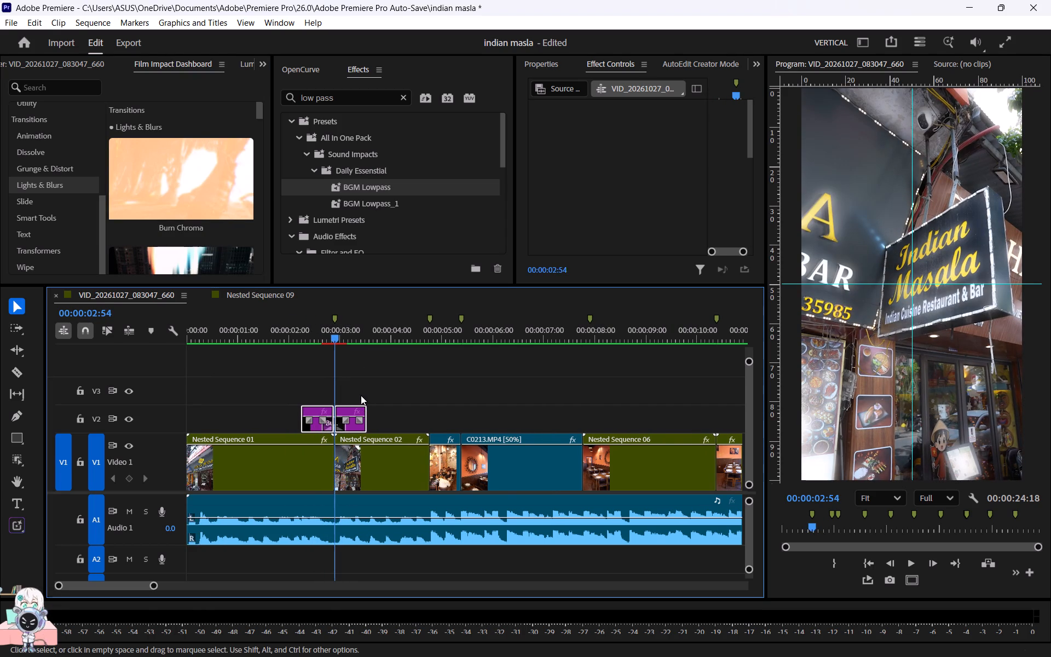
scroll(361, 395, up, 12)
click(323, 378)
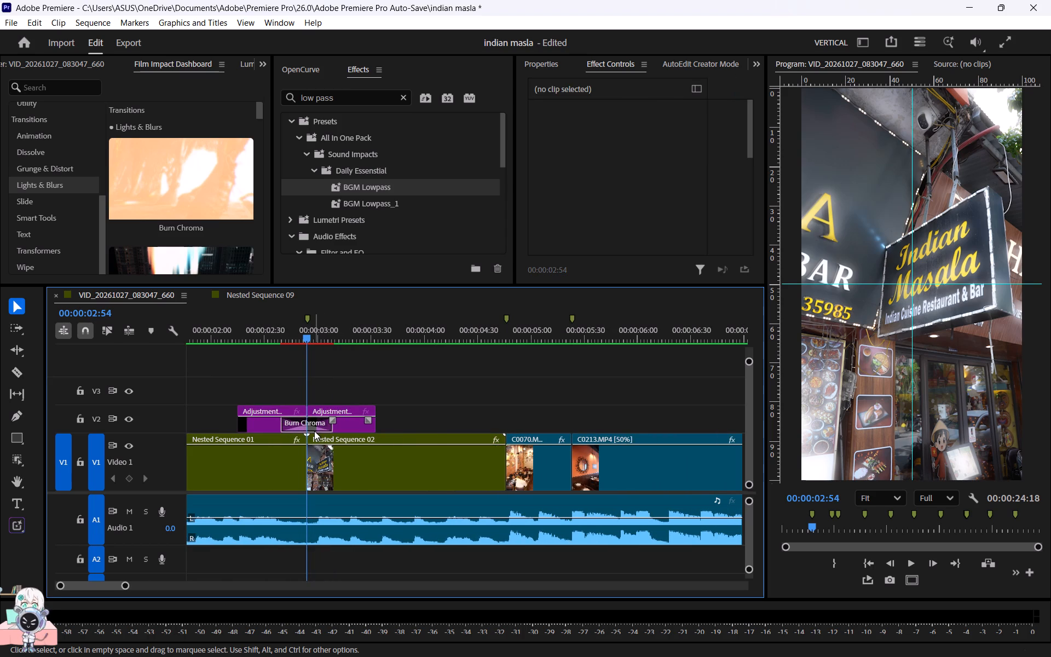
click(314, 431)
click(296, 425)
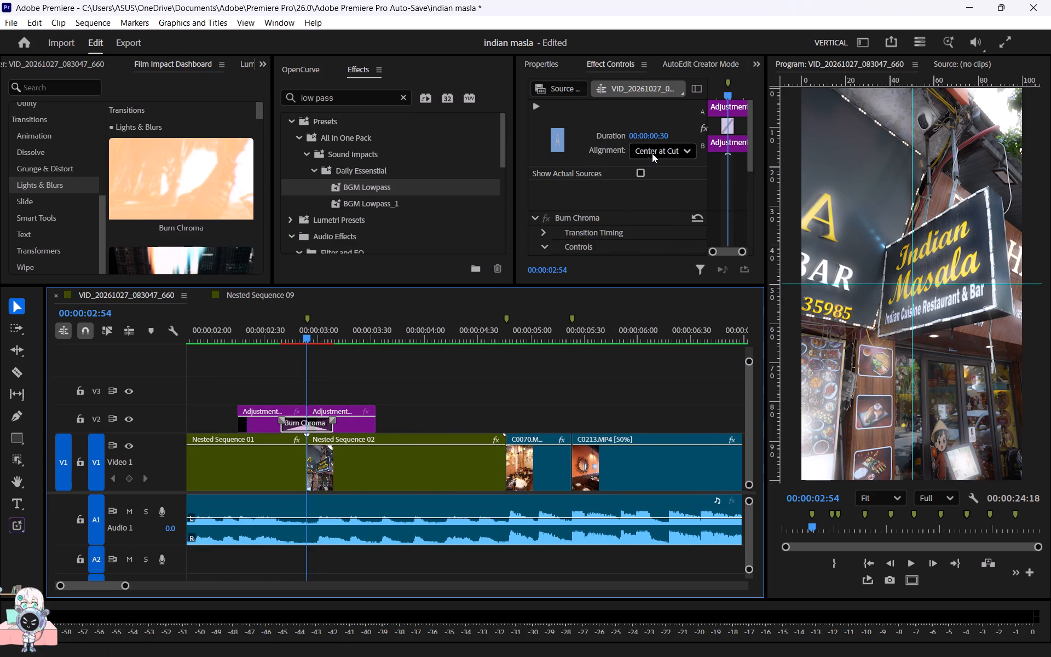
scroll(619, 184, down, 7)
click(302, 335)
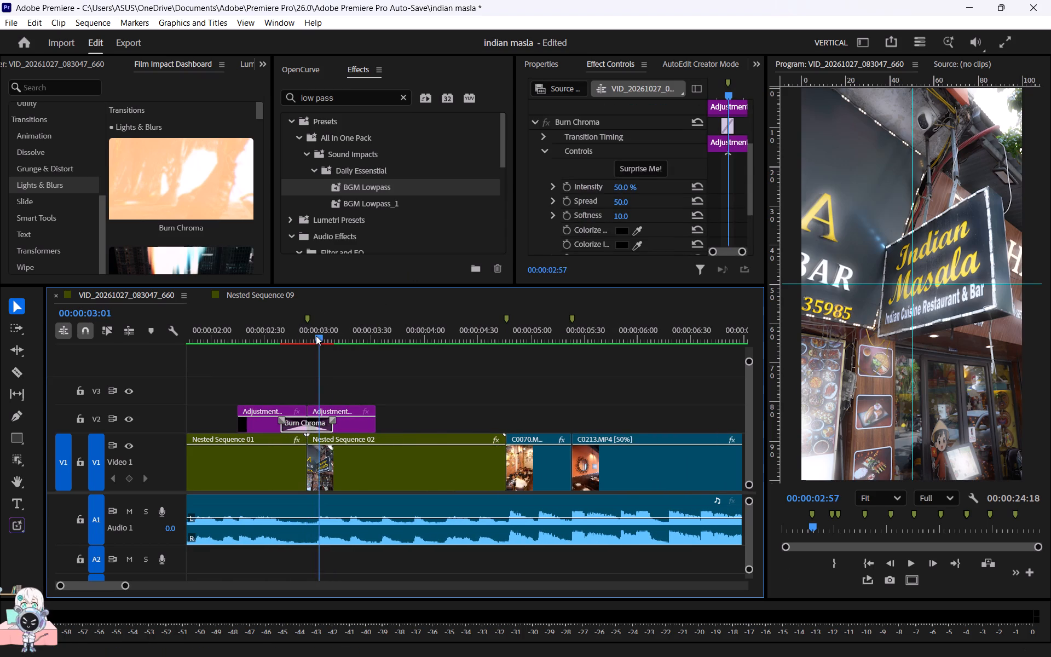
click(642, 171)
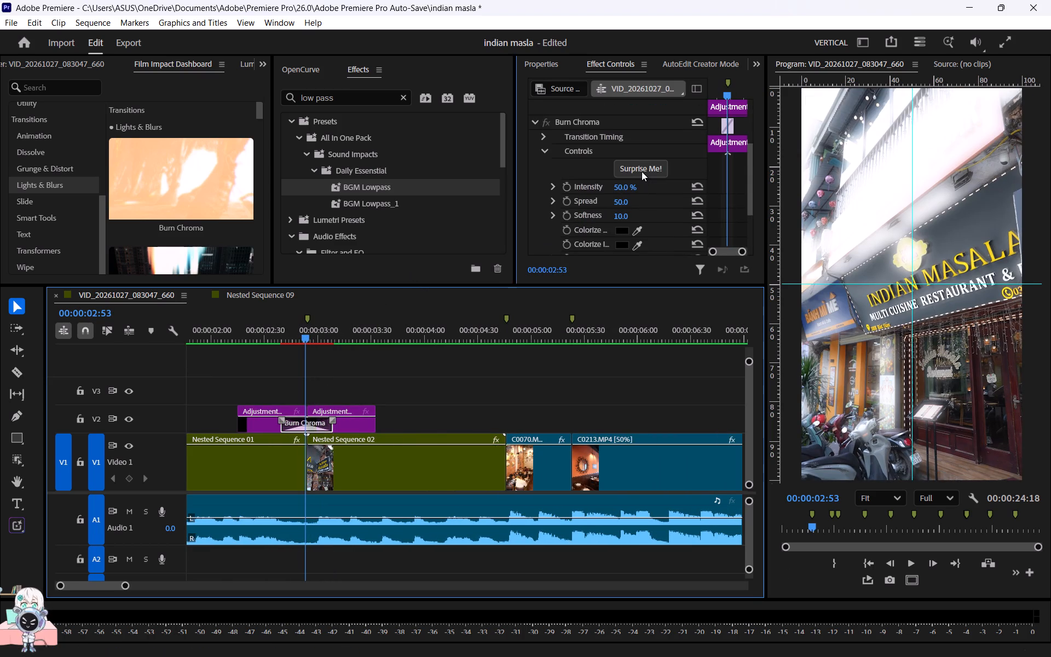
click(311, 335)
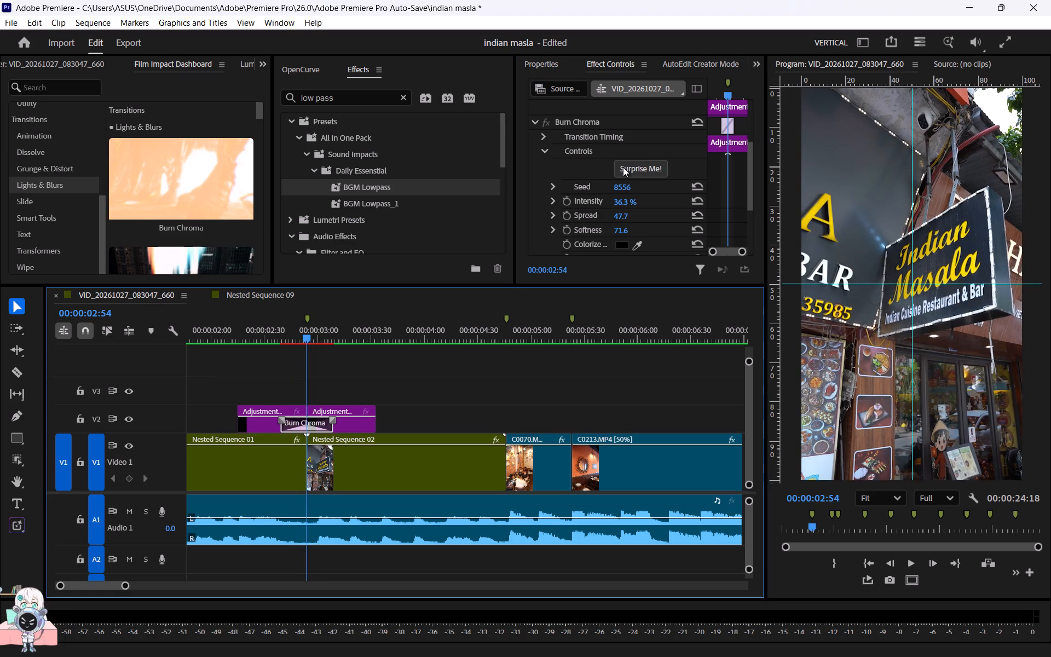
click(632, 167)
click(649, 171)
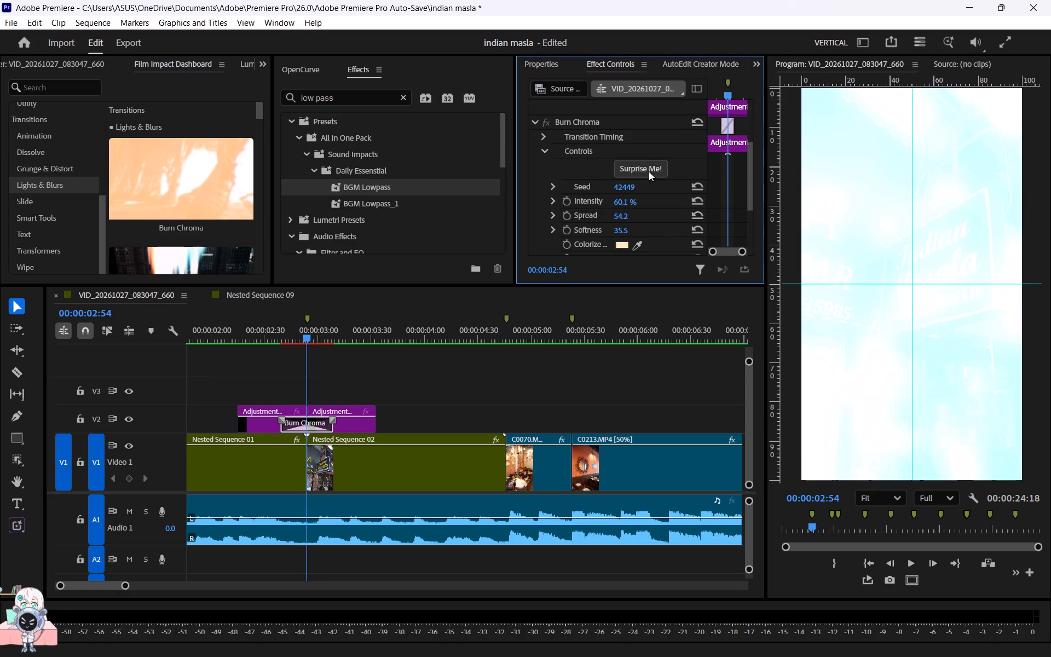
Randomize the Burn Chroma transition's settings again until the seed is 33484, and play it back across the cut.
drag(304, 322, 264, 325)
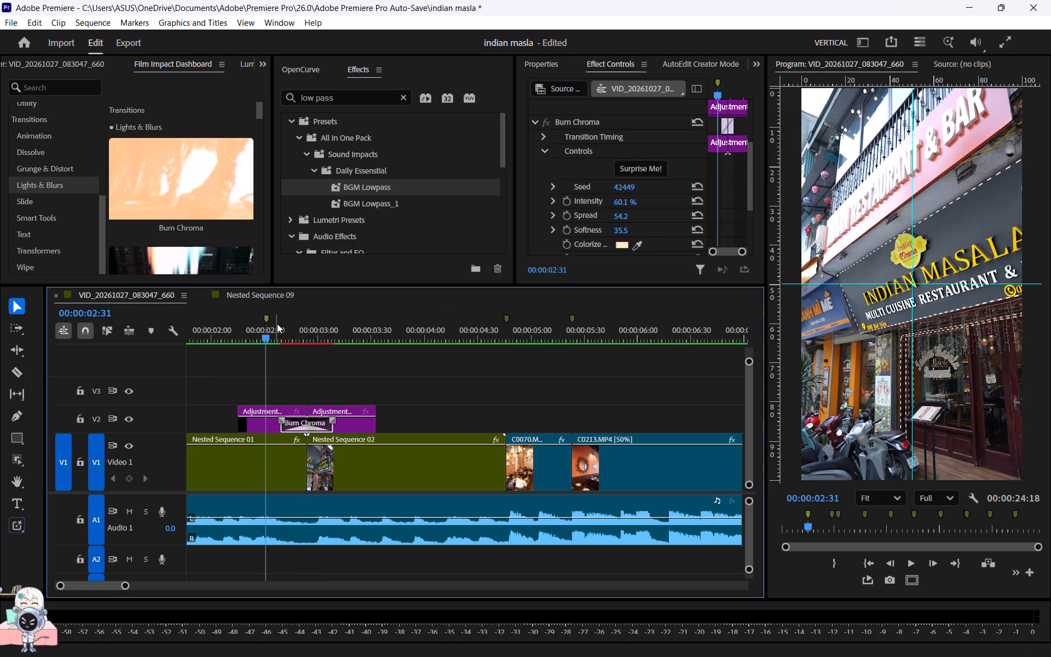
key(ctrl+z)
drag(273, 332, 277, 333)
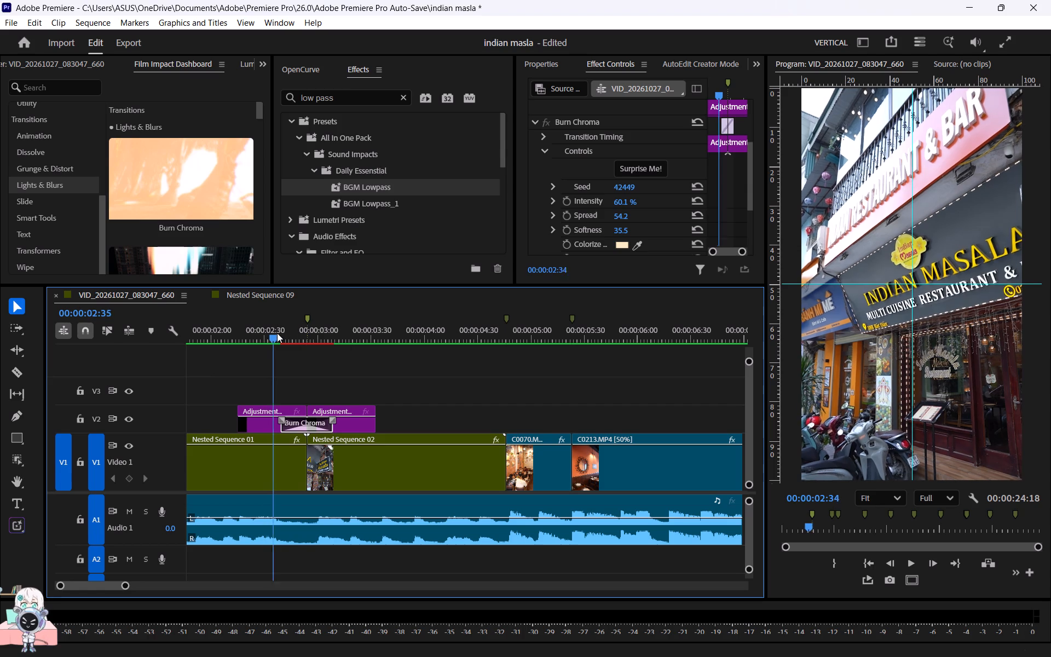
drag(277, 333, 308, 333)
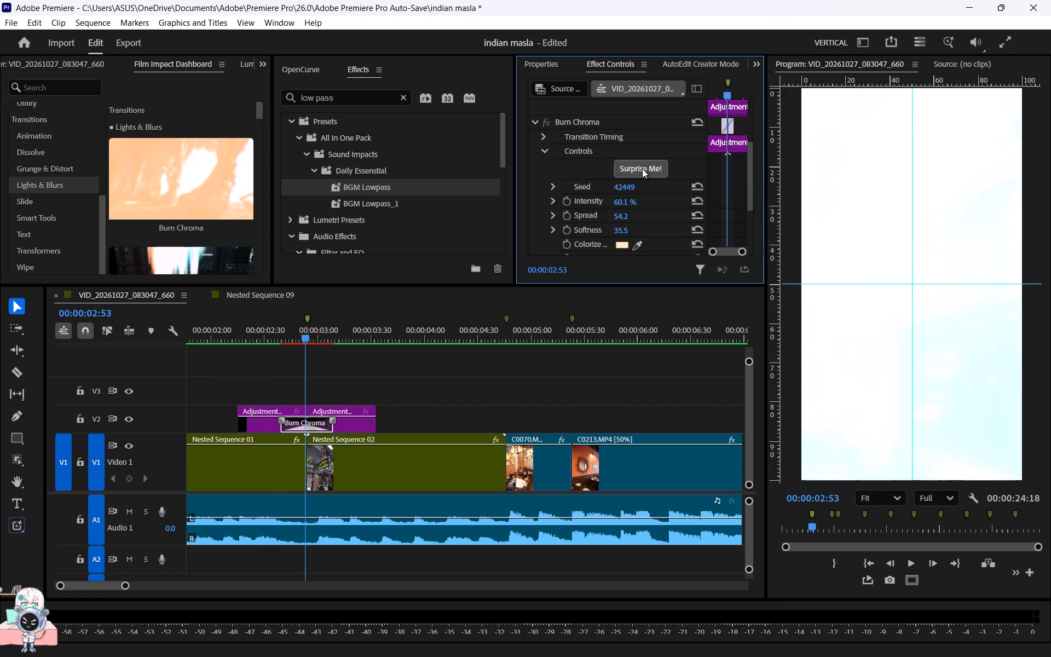
click(642, 168)
click(642, 169)
click(642, 169)
click(642, 169)
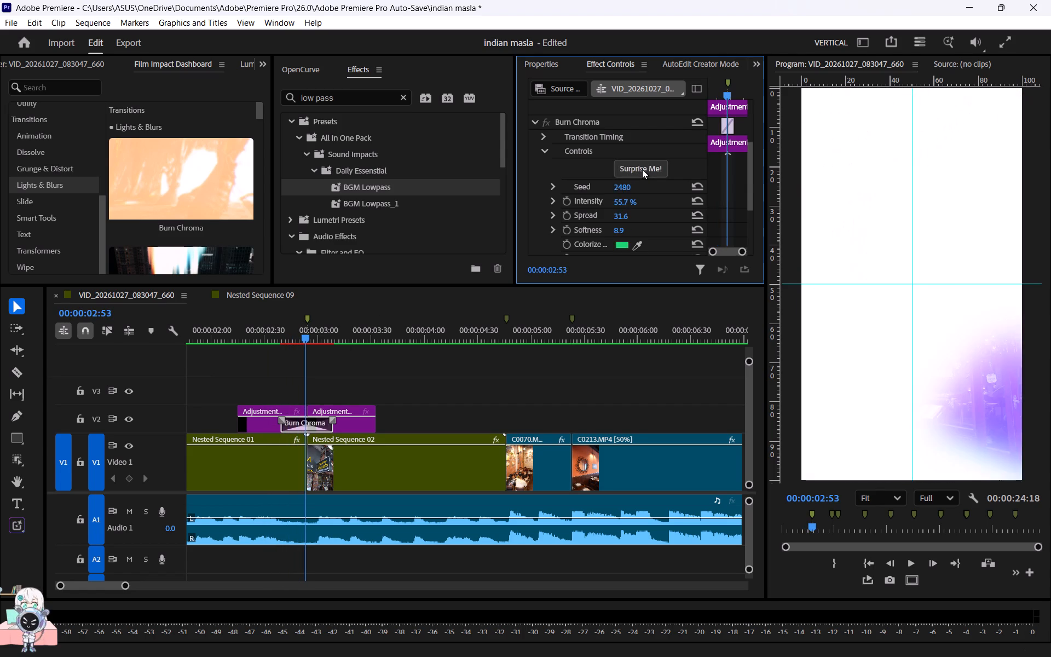
click(642, 169)
click(642, 169)
click(642, 169)
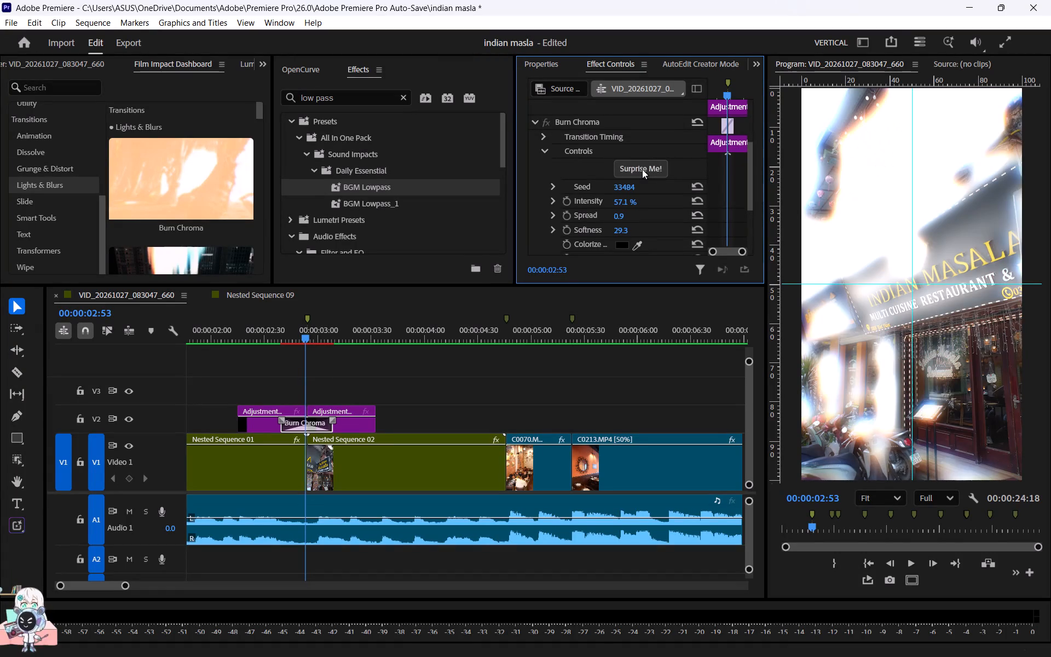
drag(300, 336, 235, 340)
key(space)
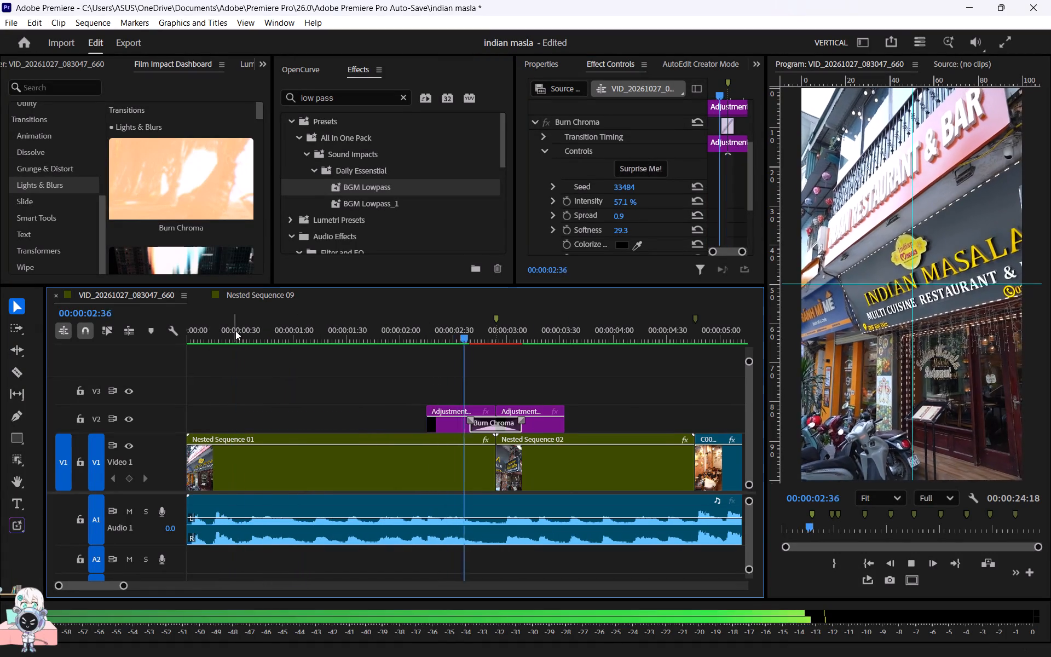
key(space)
Duplicate the V2 adjustment-layer pair with its Burn Chroma transition onto the marked V1 cuts at about 8, 12.5 and 17.5 seconds.
alt+scroll(255, 335, down, 15)
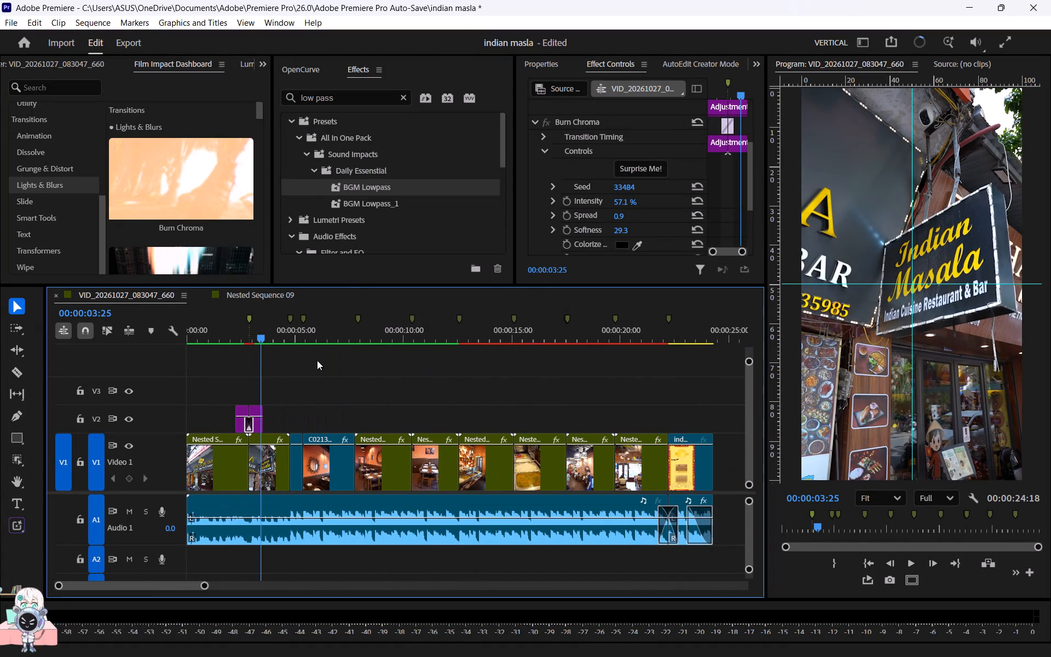
drag(314, 363, 193, 413)
drag(318, 376, 176, 440)
click(302, 384)
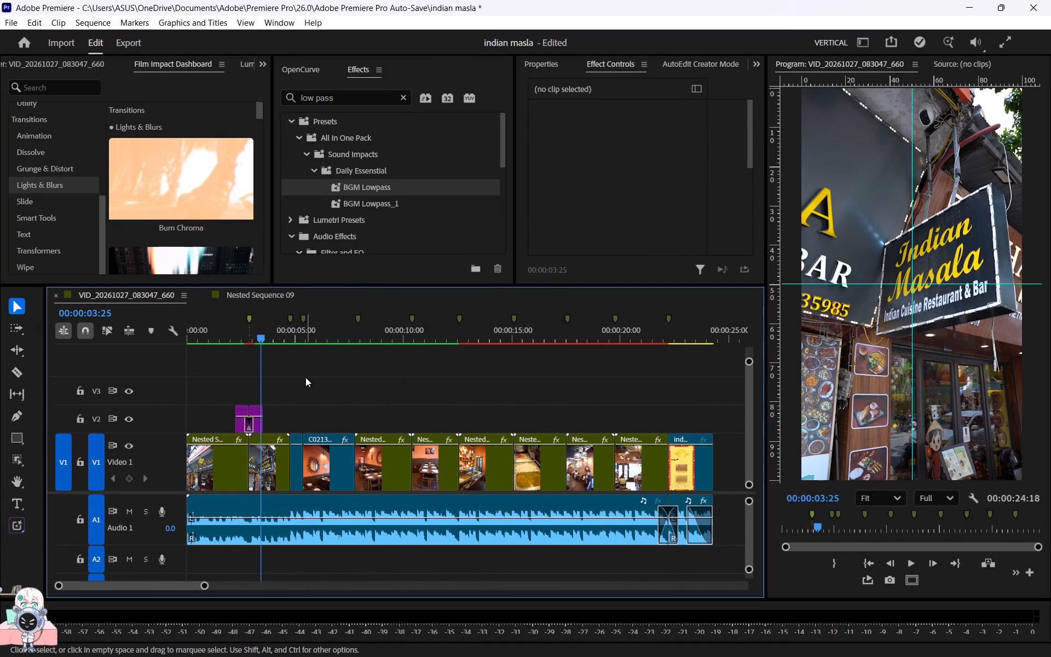
drag(282, 386, 215, 411)
alt+drag(258, 424, 298, 421)
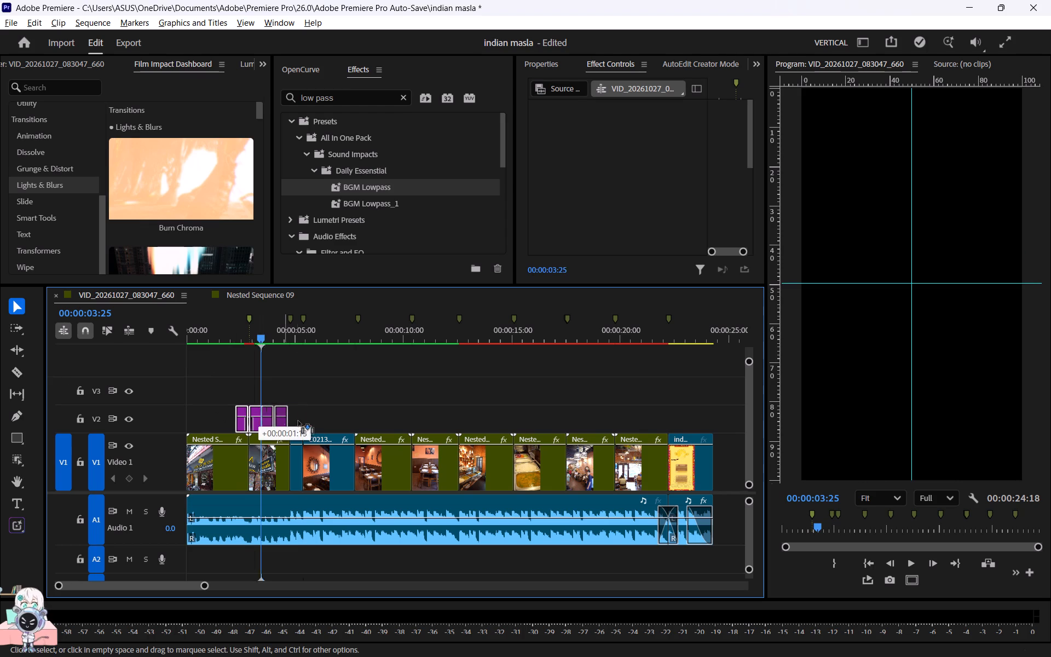
alt+drag(298, 421, 362, 418)
alt+drag(422, 396, 308, 427)
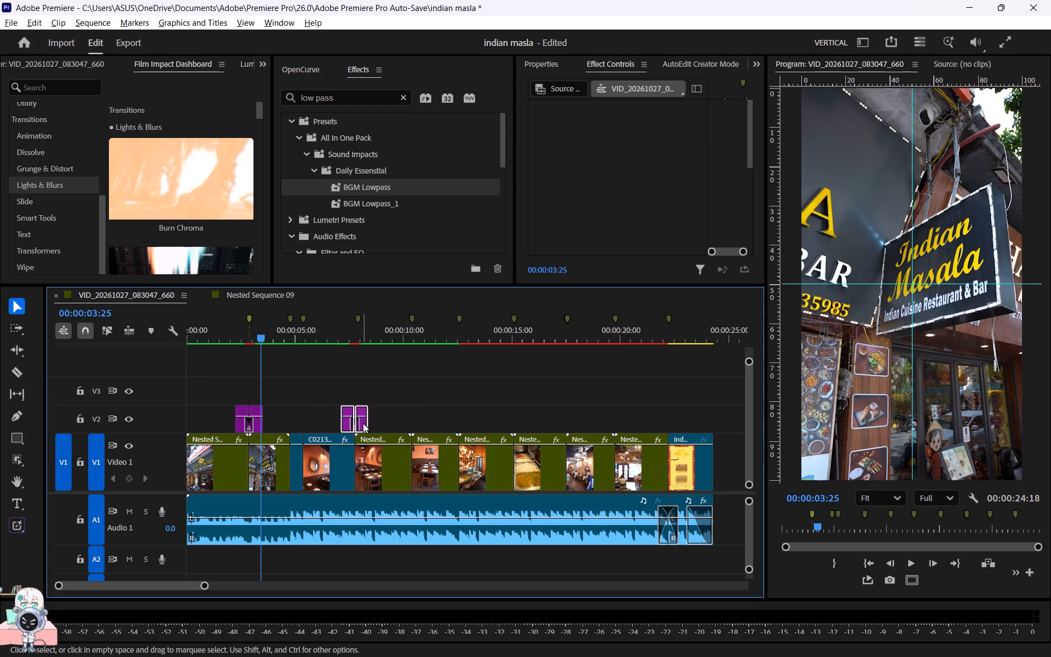
alt+drag(363, 424, 461, 425)
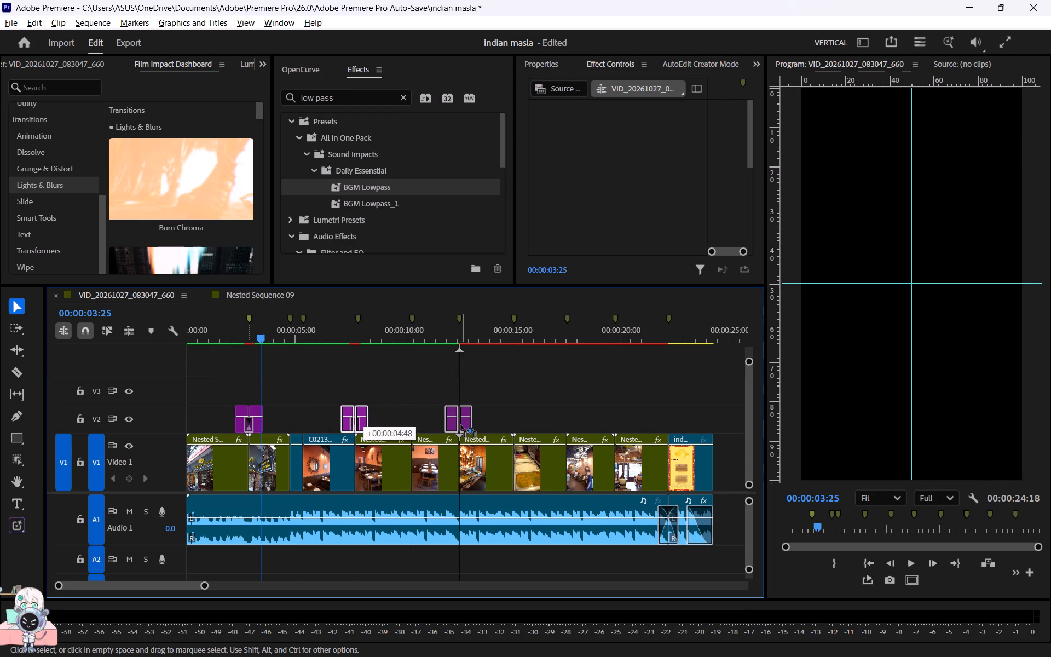
alt+drag(461, 425, 461, 425)
drag(507, 386, 391, 419)
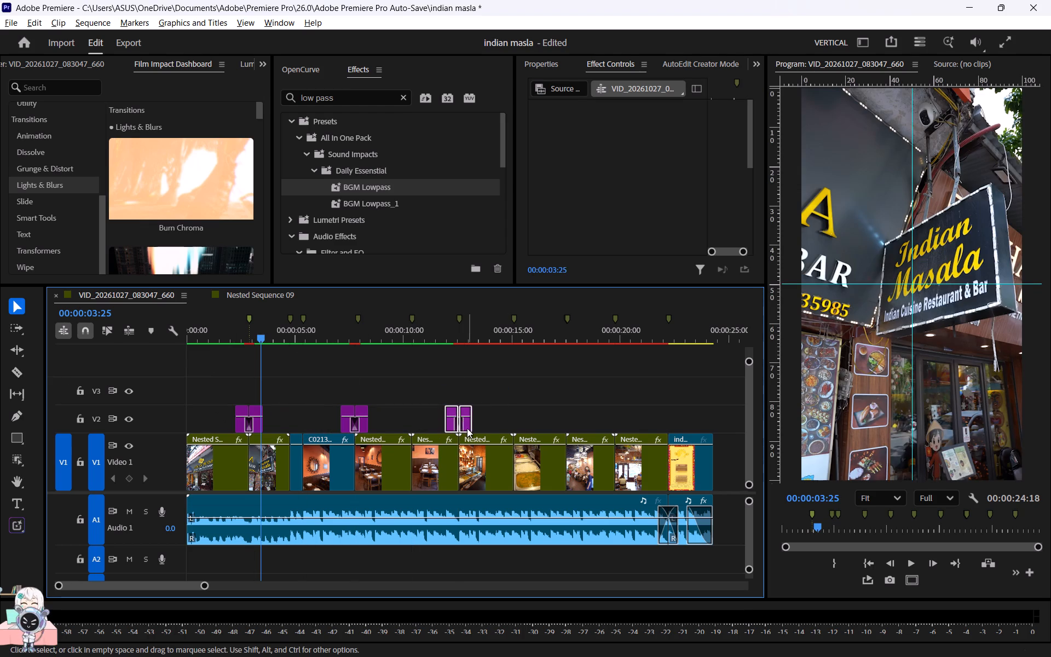
alt+drag(466, 429, 580, 424)
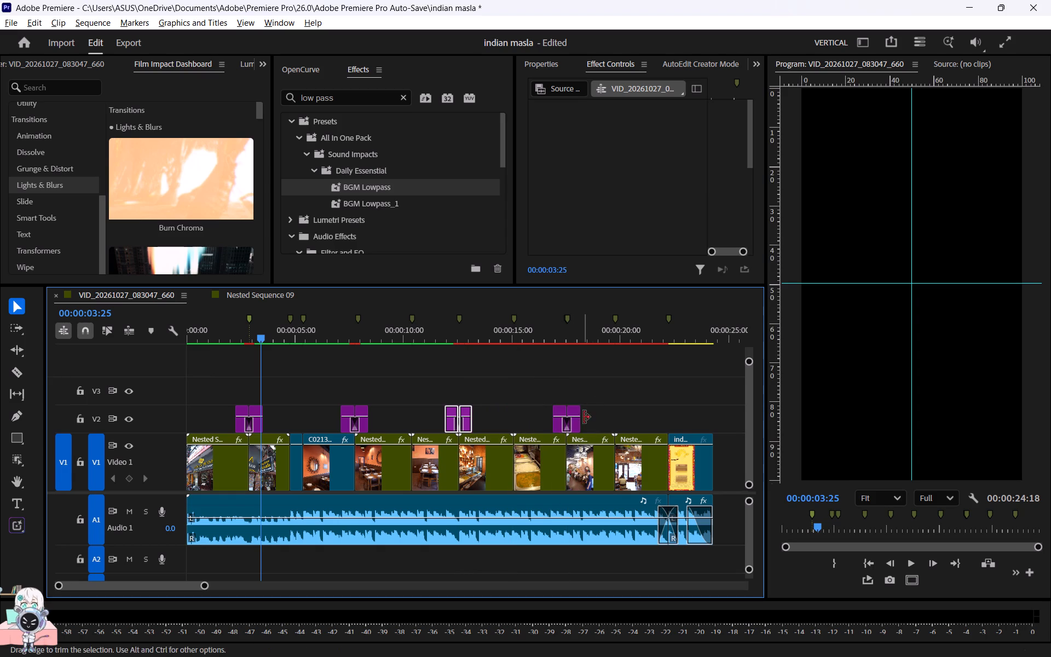
drag(599, 392, 484, 441)
click(600, 384)
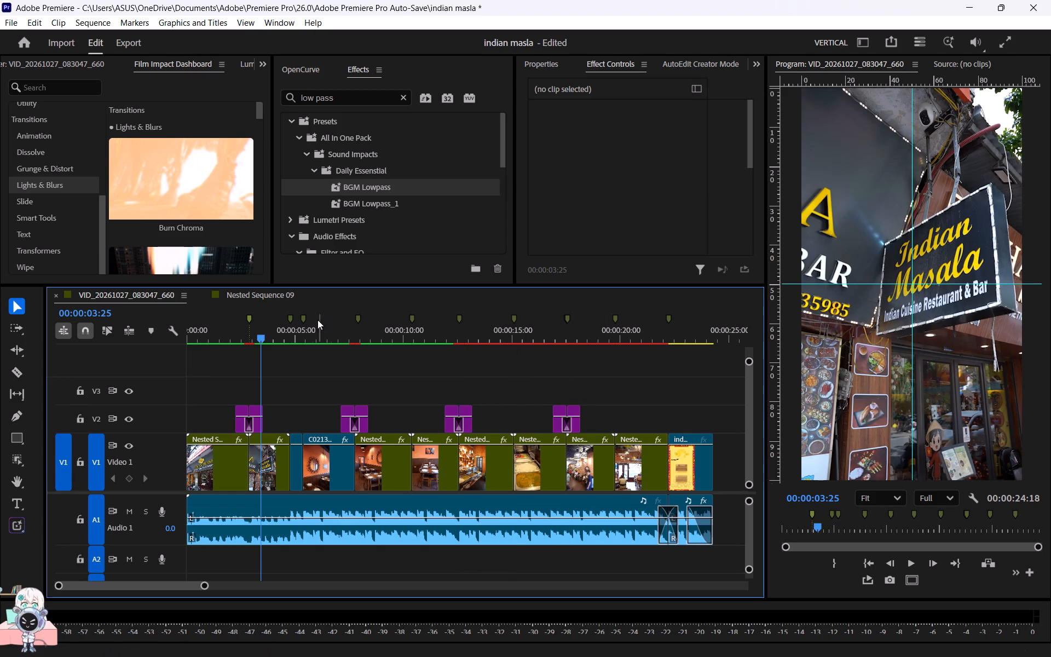
Play the sequence from the start to check all the Burn Chroma transitions, and return to the beginning.
drag(253, 326, 164, 344)
key(space)
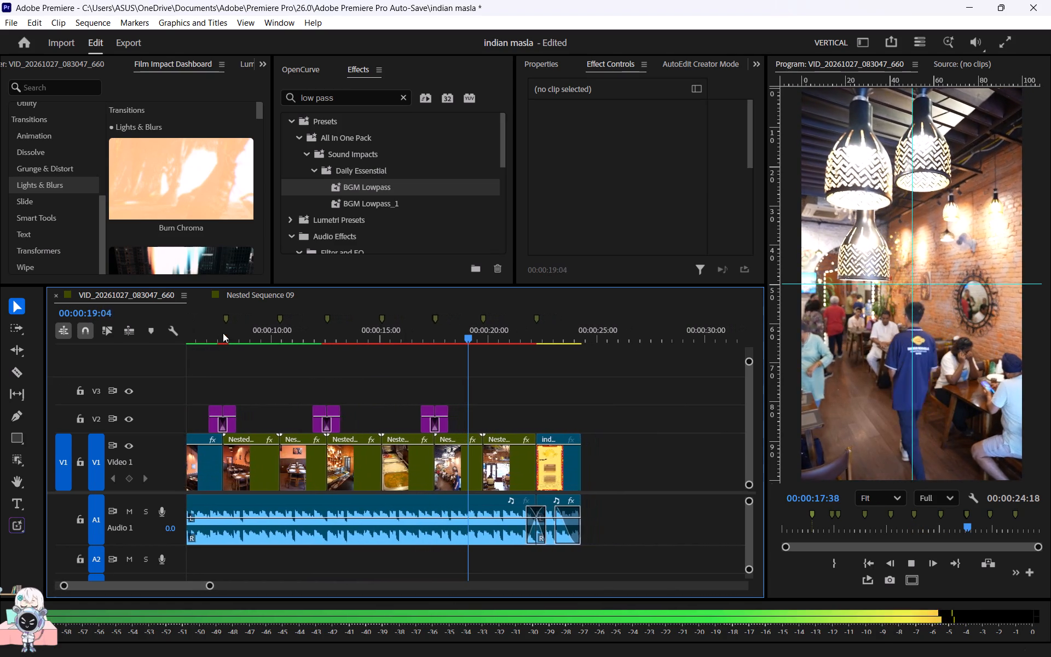
key(space)
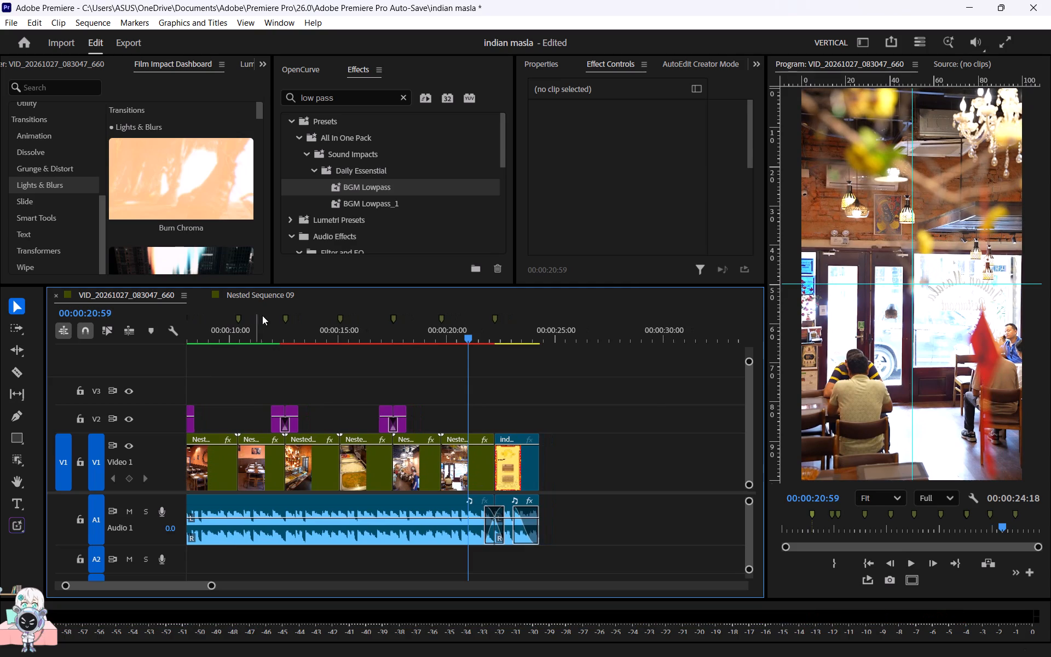
drag(228, 332, 3, 348)
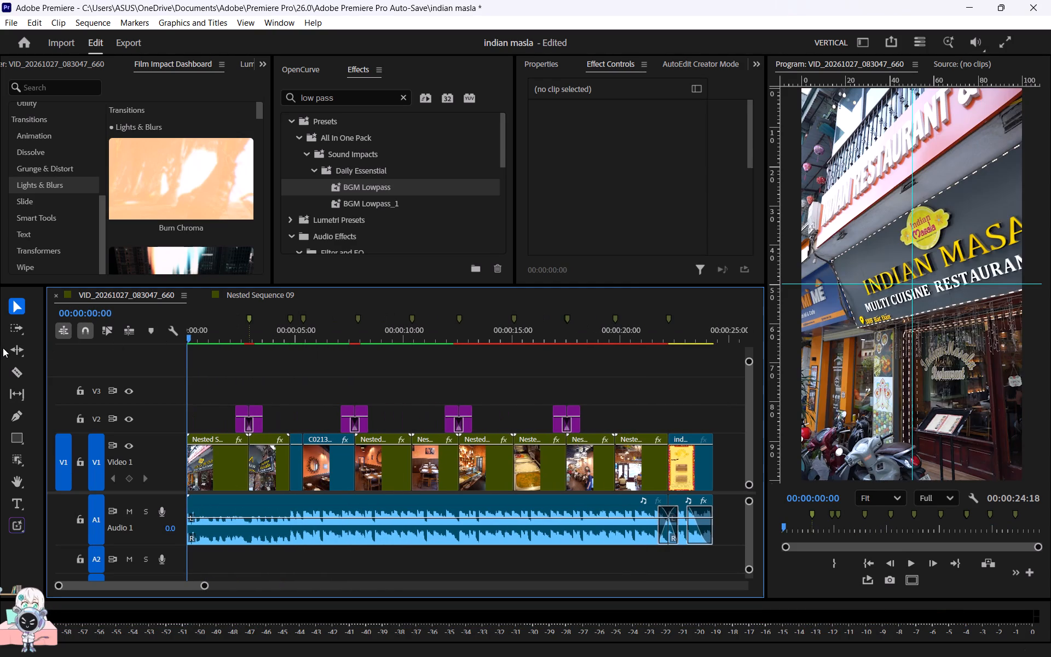
Place an Adjustment Layer on V3 from the sequence start and extend it to where the end card begins.
scroll(242, 199, down, 6)
scroll(205, 164, up, 1)
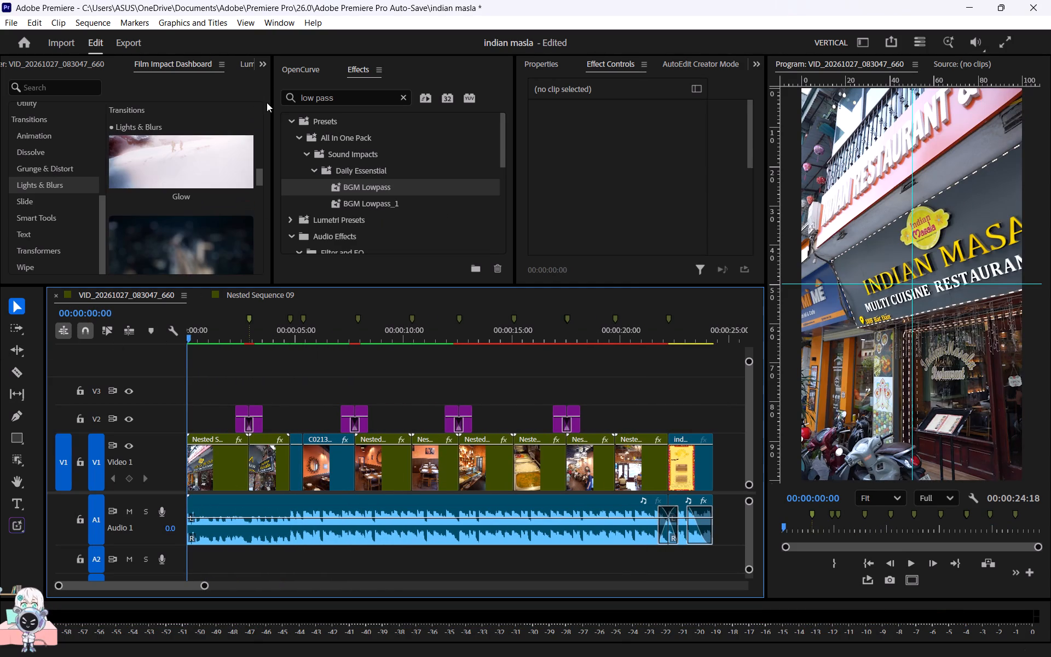
click(258, 65)
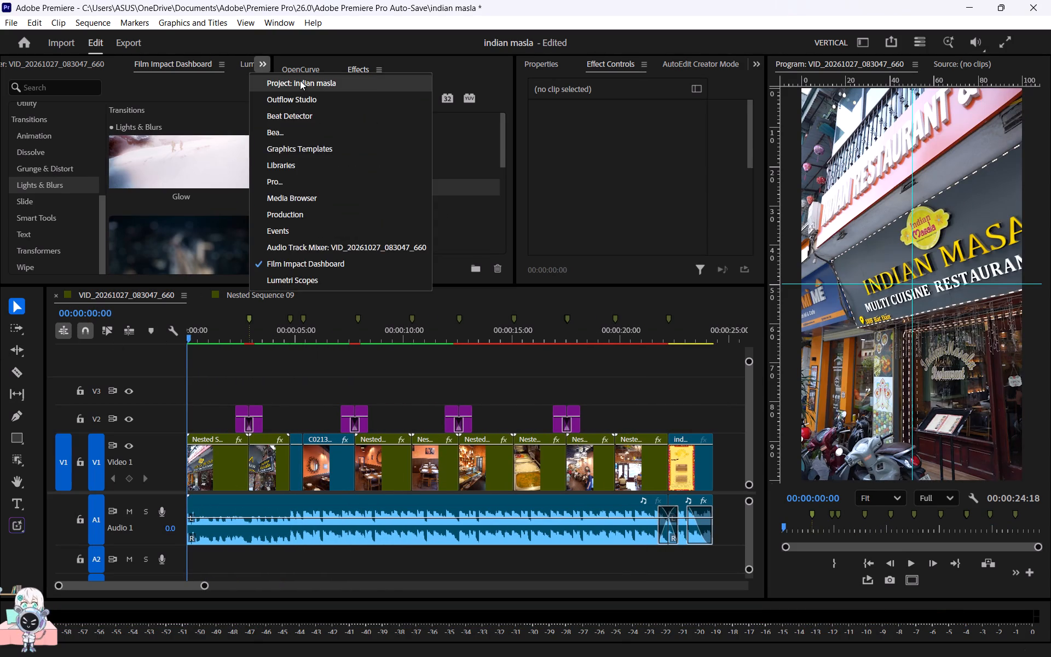
click(300, 80)
drag(143, 147, 146, 147)
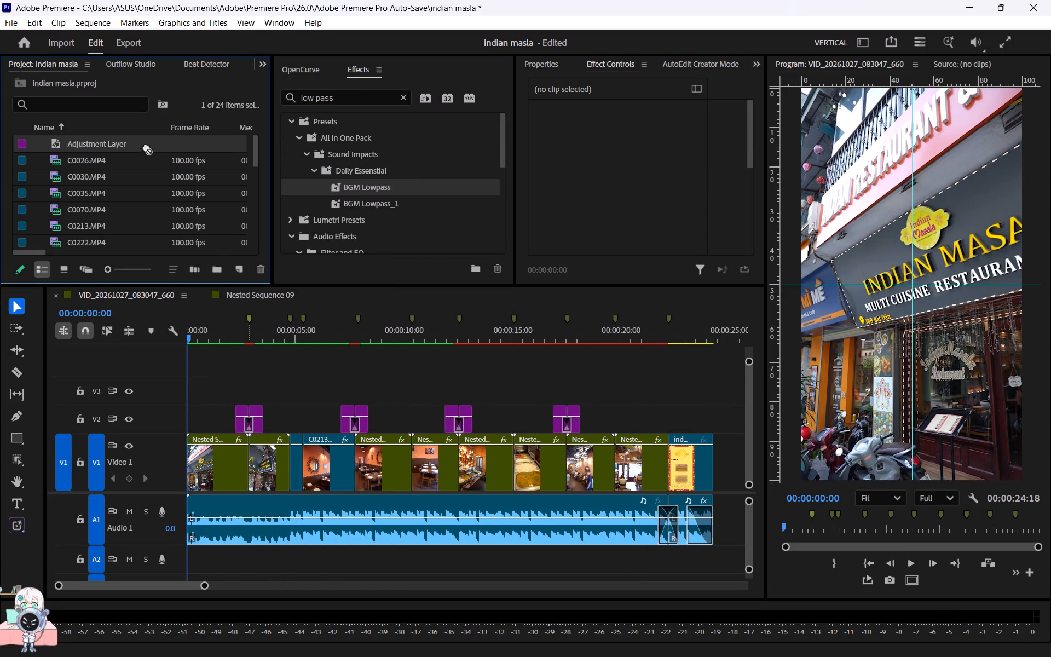
drag(146, 147, 189, 383)
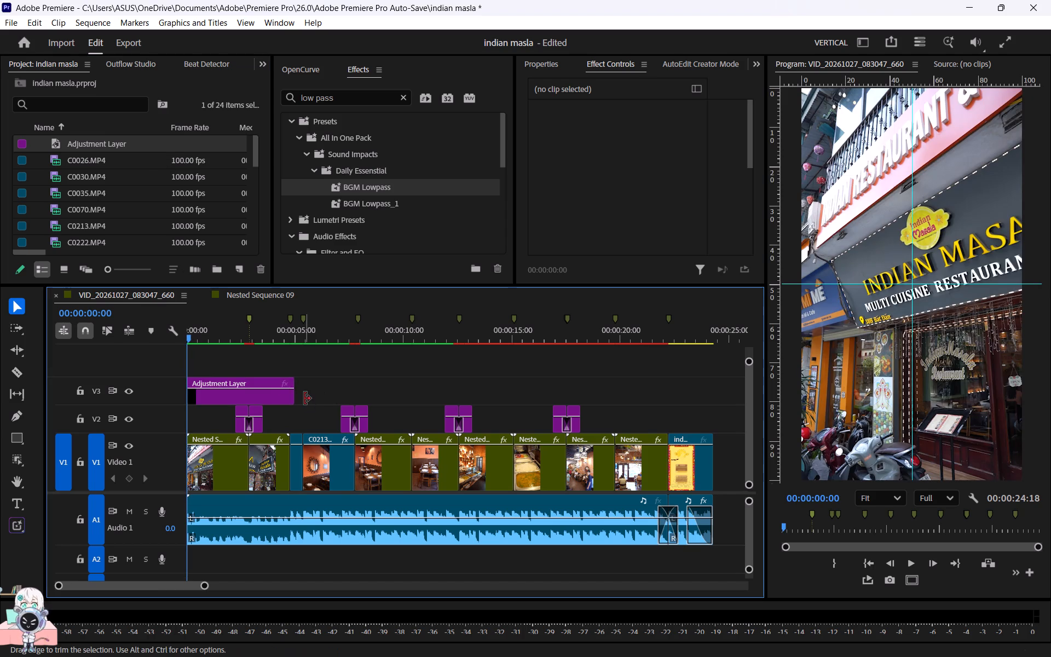
drag(301, 397, 675, 379)
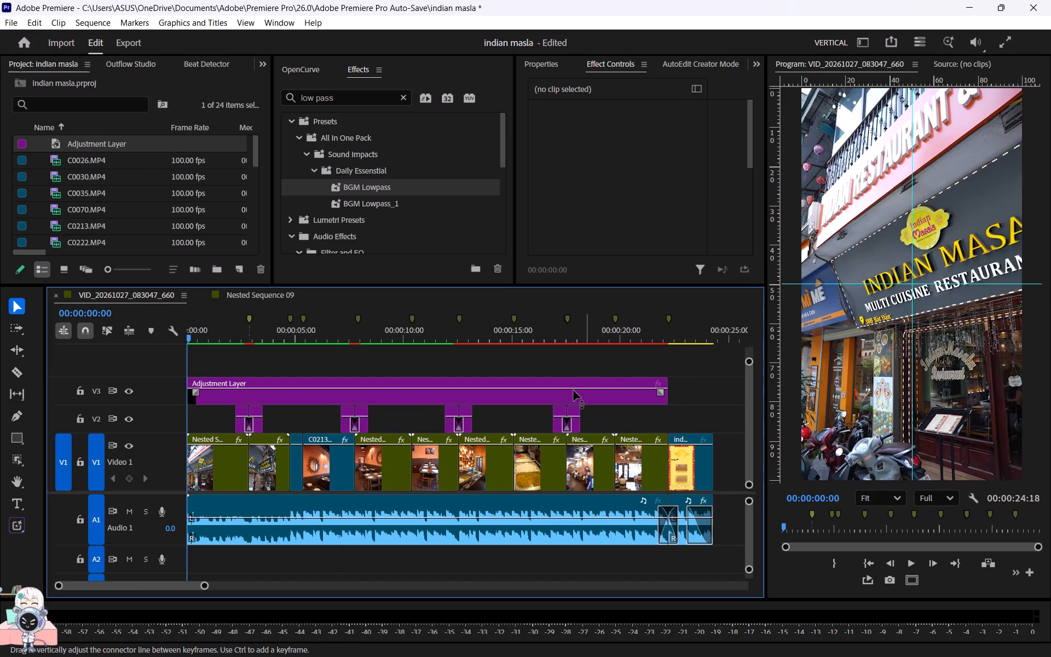
Raise the V3 adjustment layer's Lumetri saturation to 119.3, judging it on the dining room frame at 00:00:09:28.
click(562, 391)
click(356, 312)
click(395, 322)
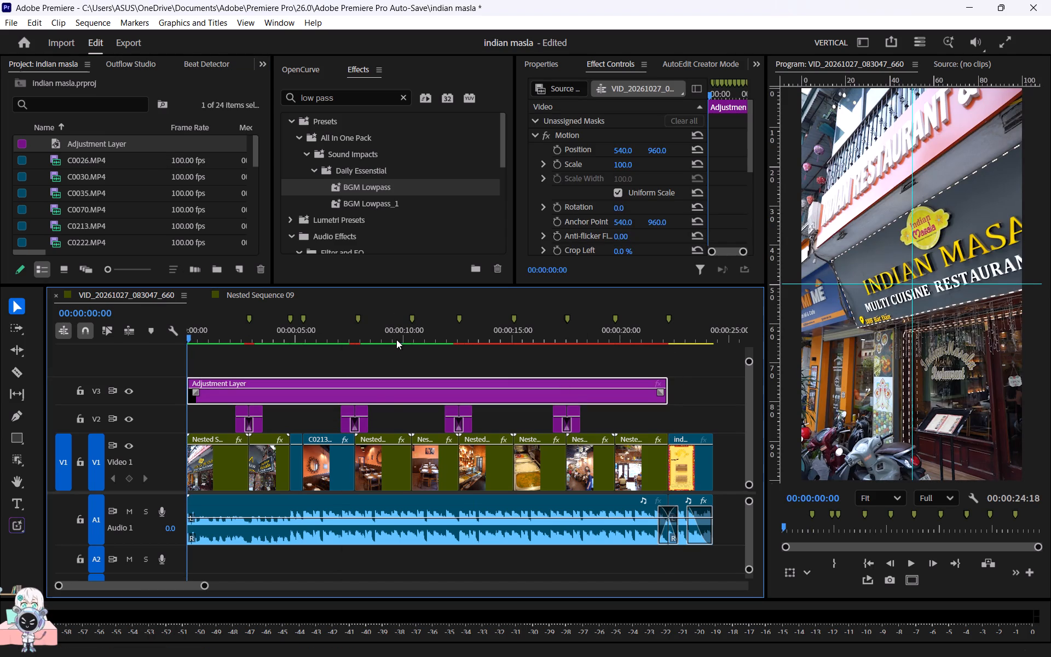
click(394, 336)
click(698, 71)
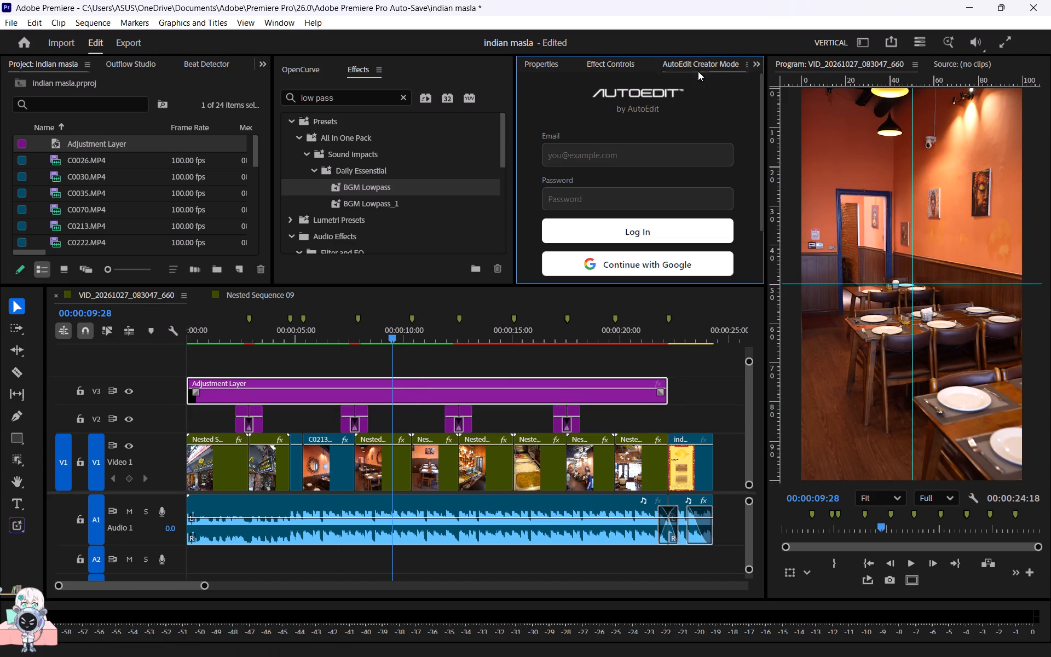
click(757, 70)
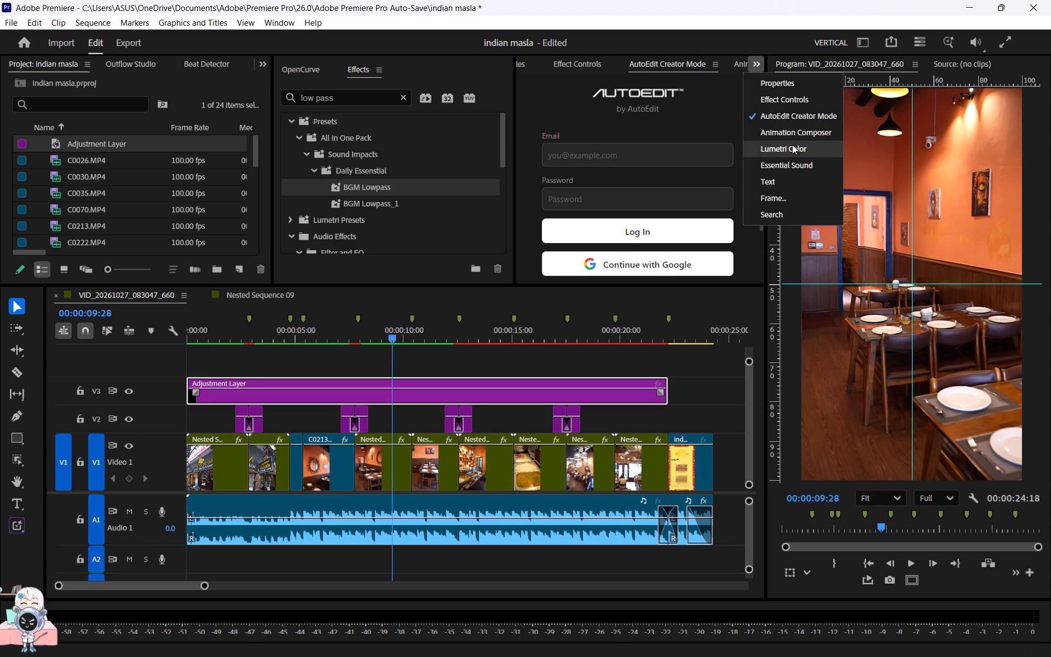
click(792, 145)
scroll(598, 159, down, 6)
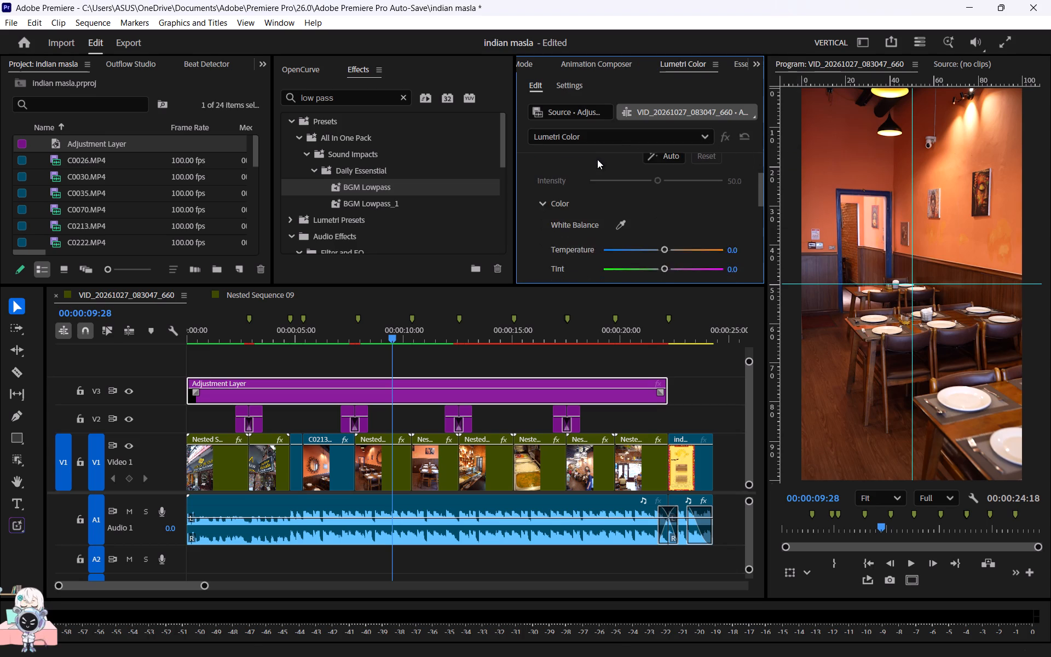
scroll(597, 159, down, 3)
drag(661, 233, 679, 237)
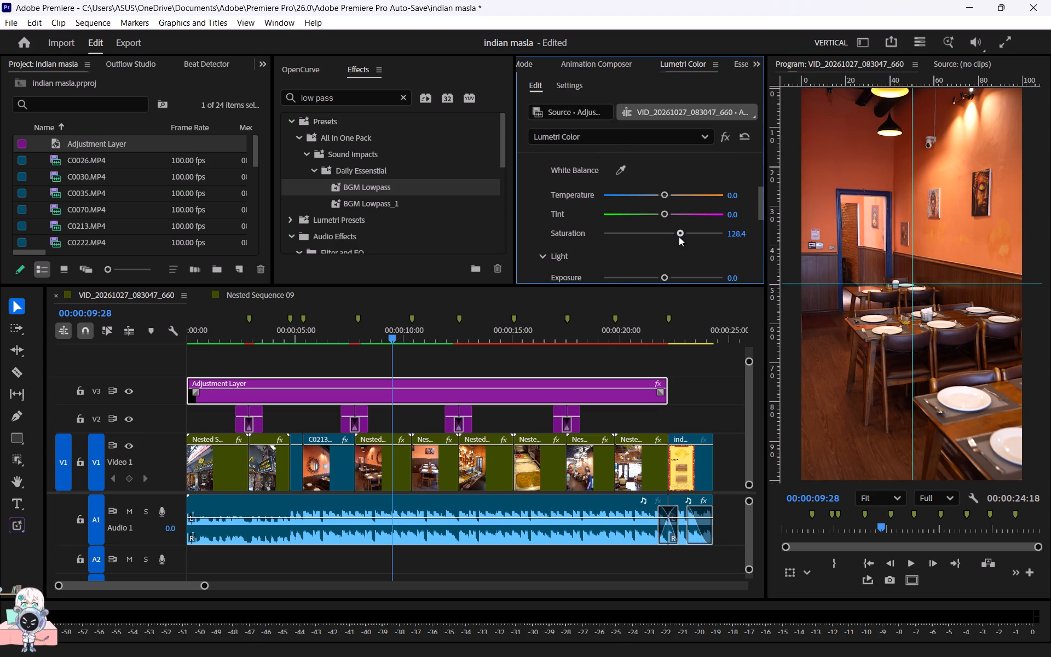
drag(679, 237, 673, 238)
Set the adjustment layer's Lumetri light values to contrast 15.9, highlights 33.0, shadows 1.1, whites 8.0 and blacks -1.1.
scroll(671, 238, down, 3)
click(668, 257)
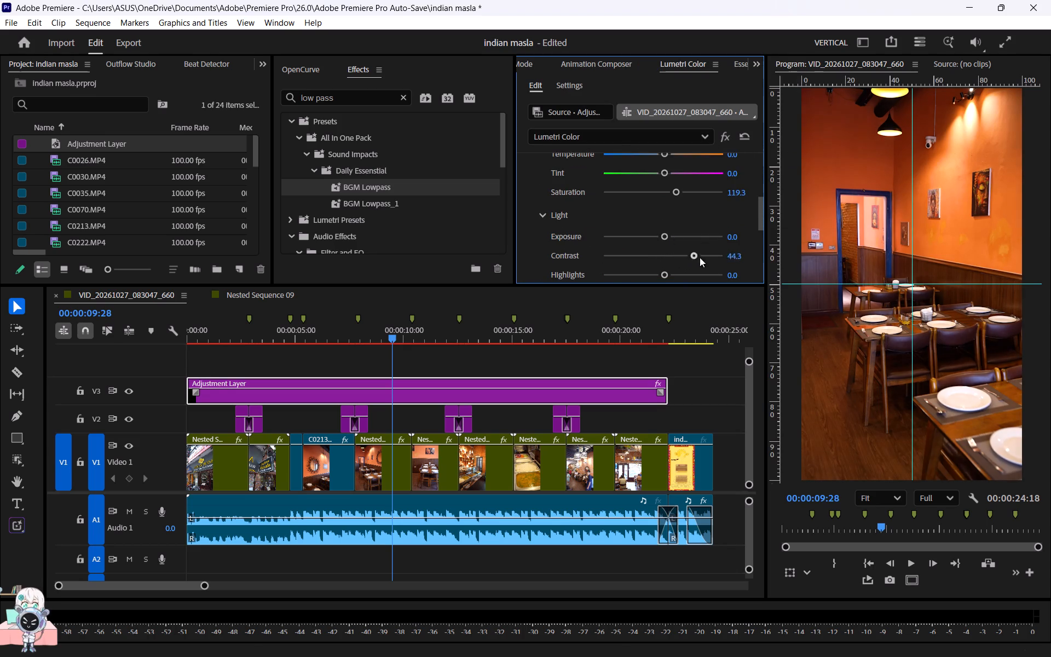
scroll(663, 247, down, 2)
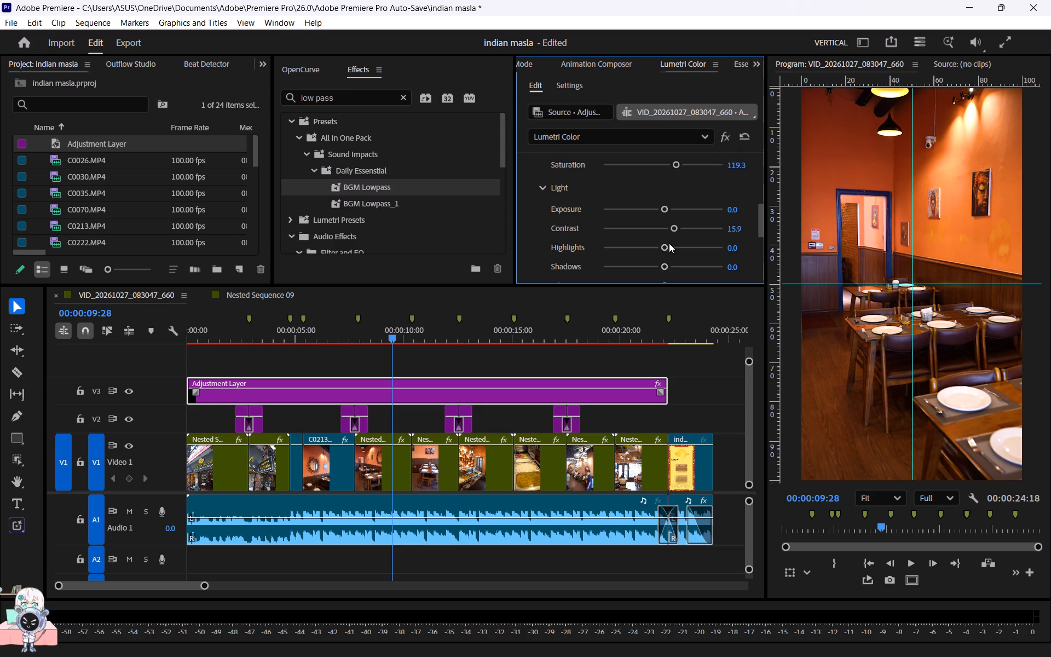
drag(661, 246, 682, 251)
scroll(669, 227, down, 3)
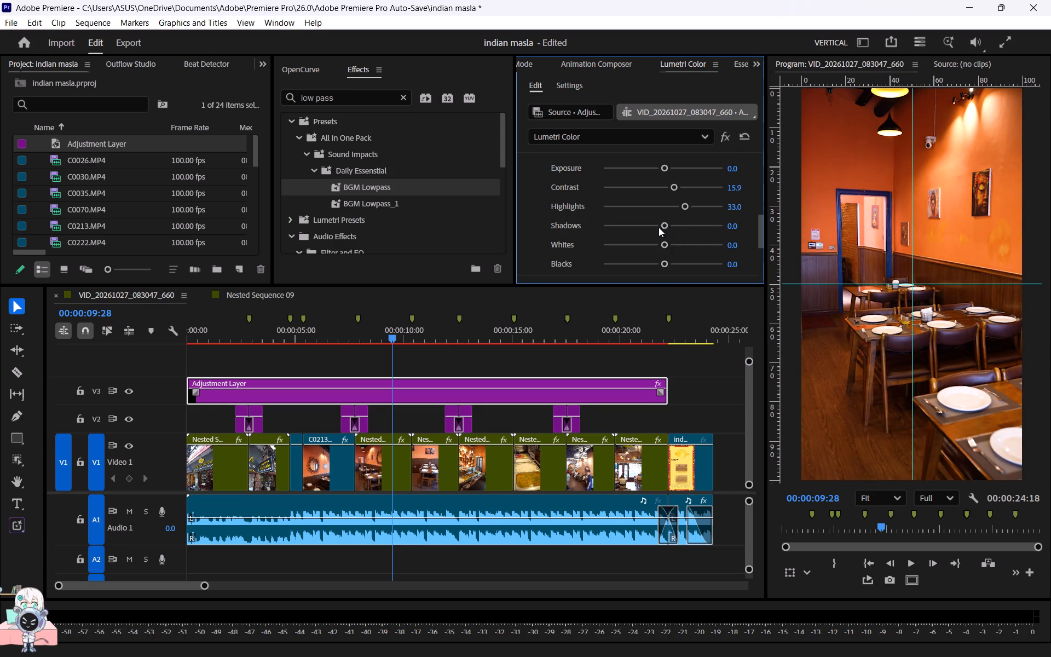
drag(661, 229, 662, 235)
click(663, 250)
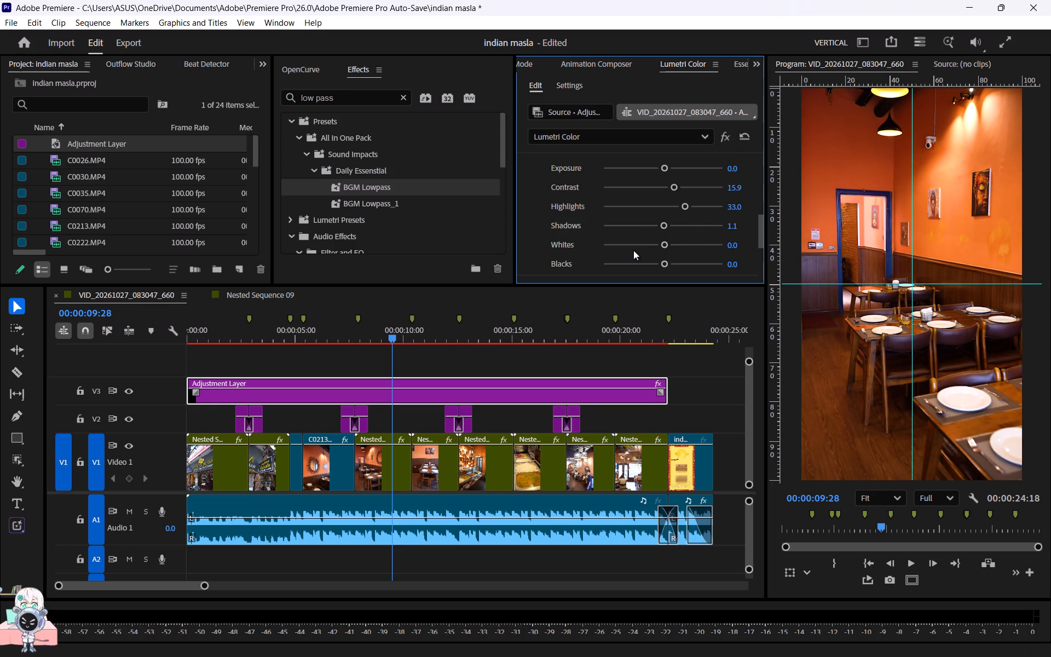
drag(662, 250, 684, 249)
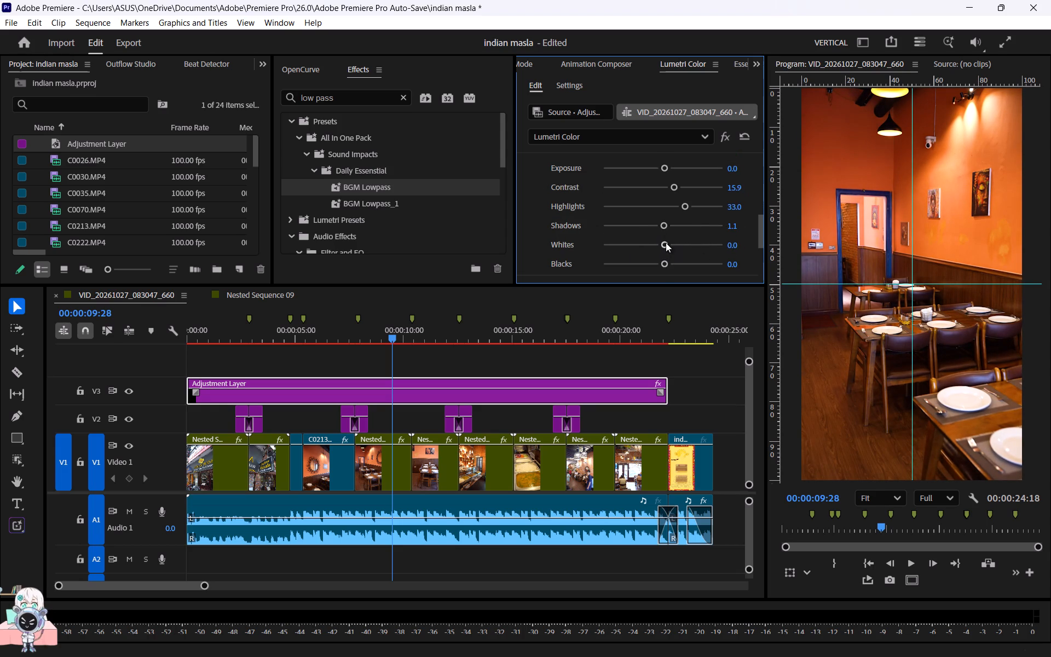
drag(666, 243, 667, 248)
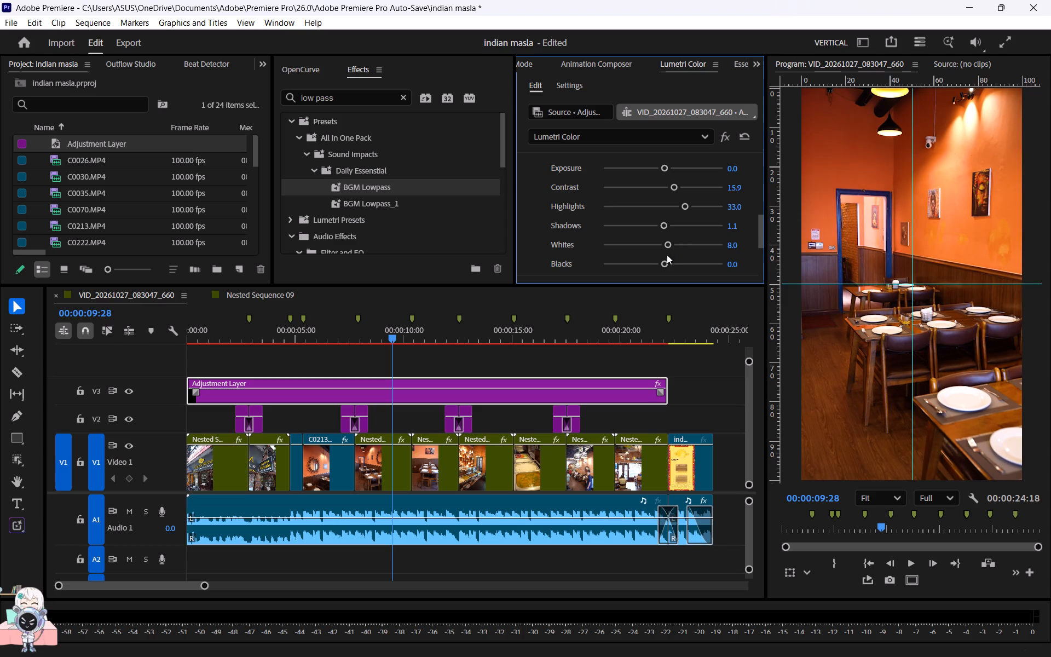
click(665, 263)
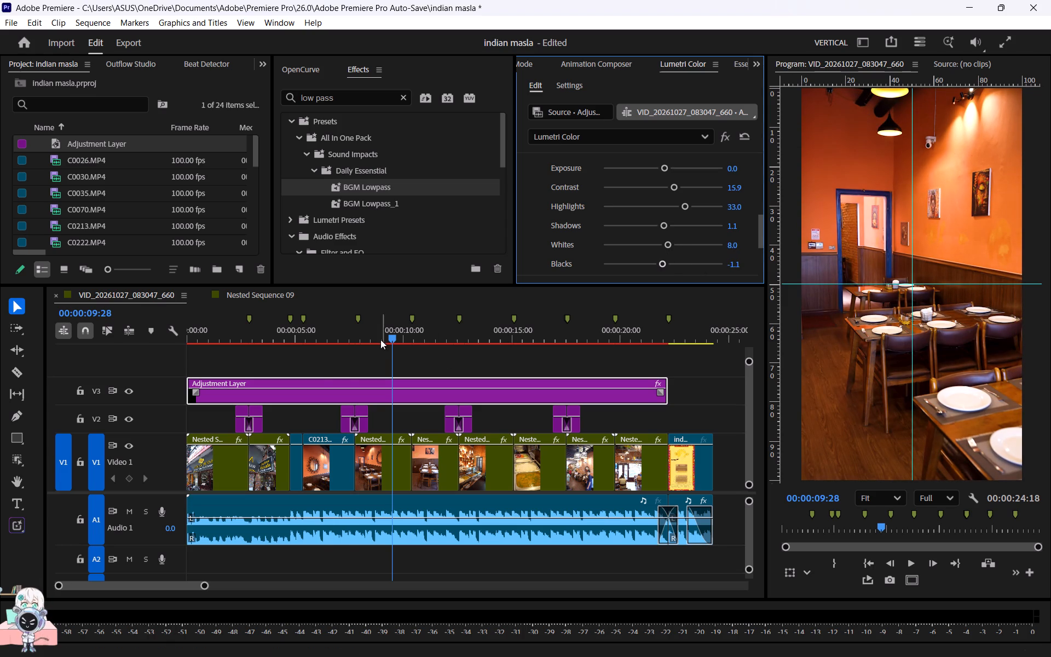
Scrub through the sequence from the restaurant exterior to the late dining shots to check the overall grade on different clips.
drag(374, 337, 212, 339)
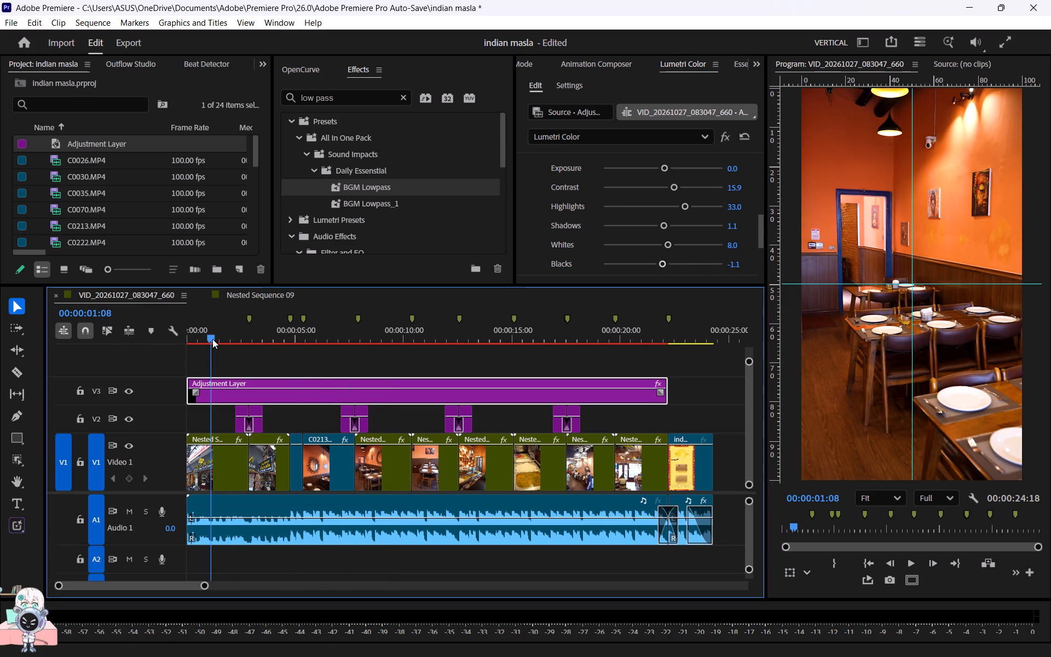
drag(212, 339, 302, 327)
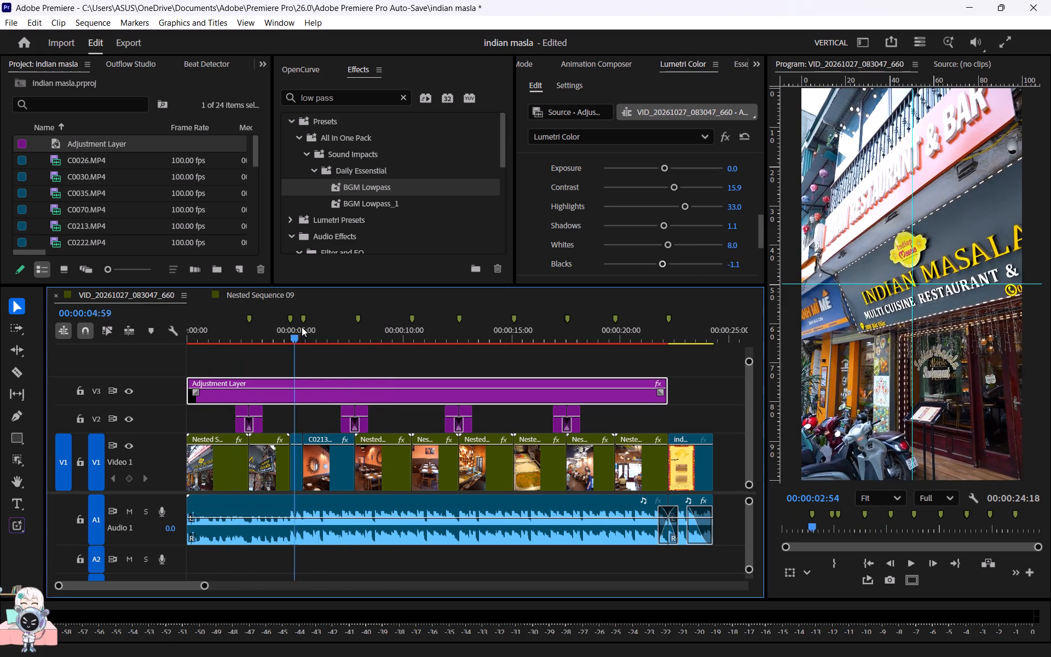
drag(302, 327, 621, 315)
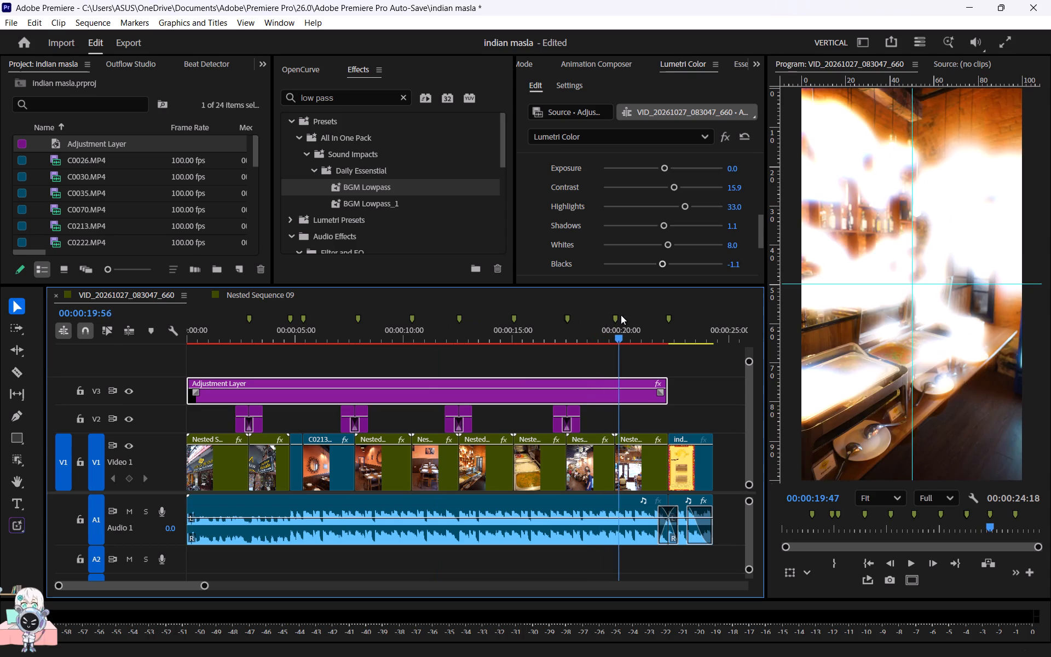
drag(621, 315, 621, 315)
scroll(651, 236, down, 5)
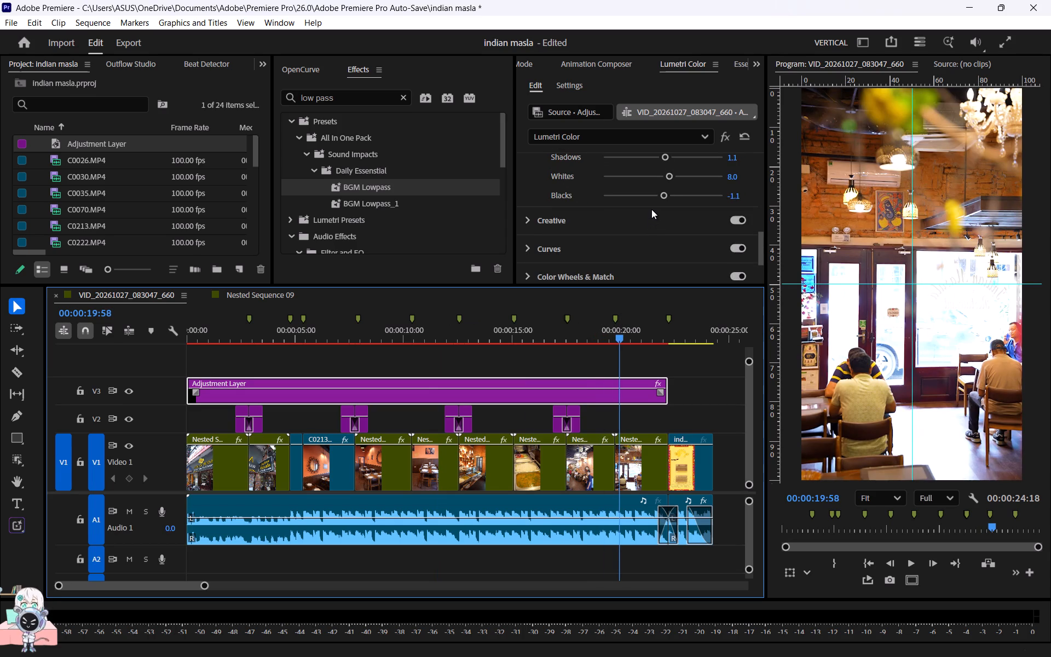
scroll(651, 209, up, 3)
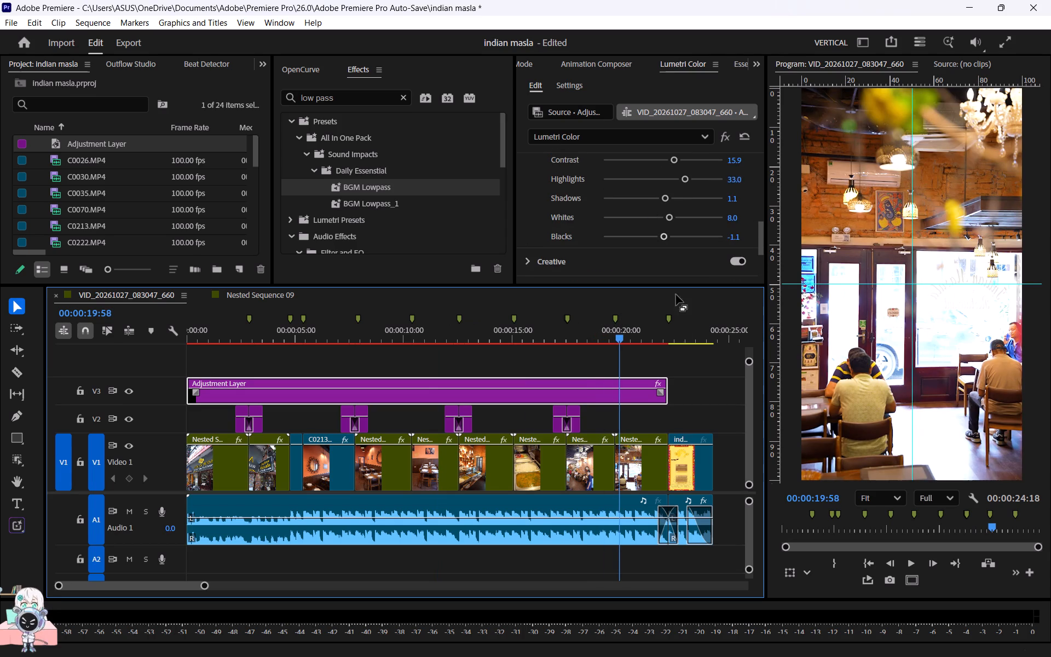
Mark the sequence's Out point at the end of the end card so the whole edit is in the export range.
click(713, 336)
key(o)
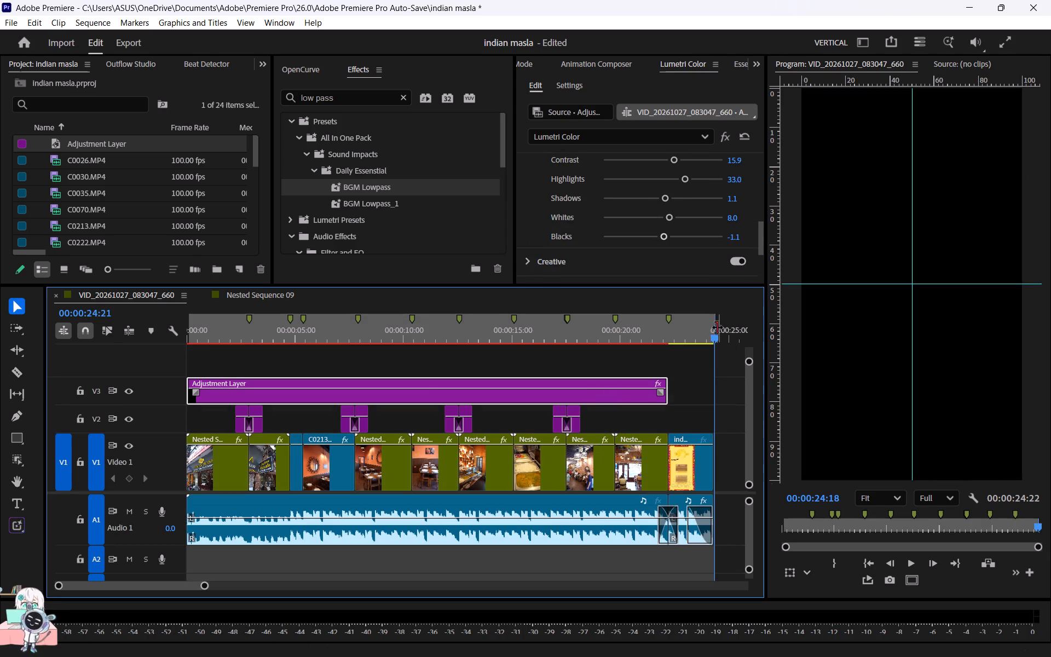
click(718, 322)
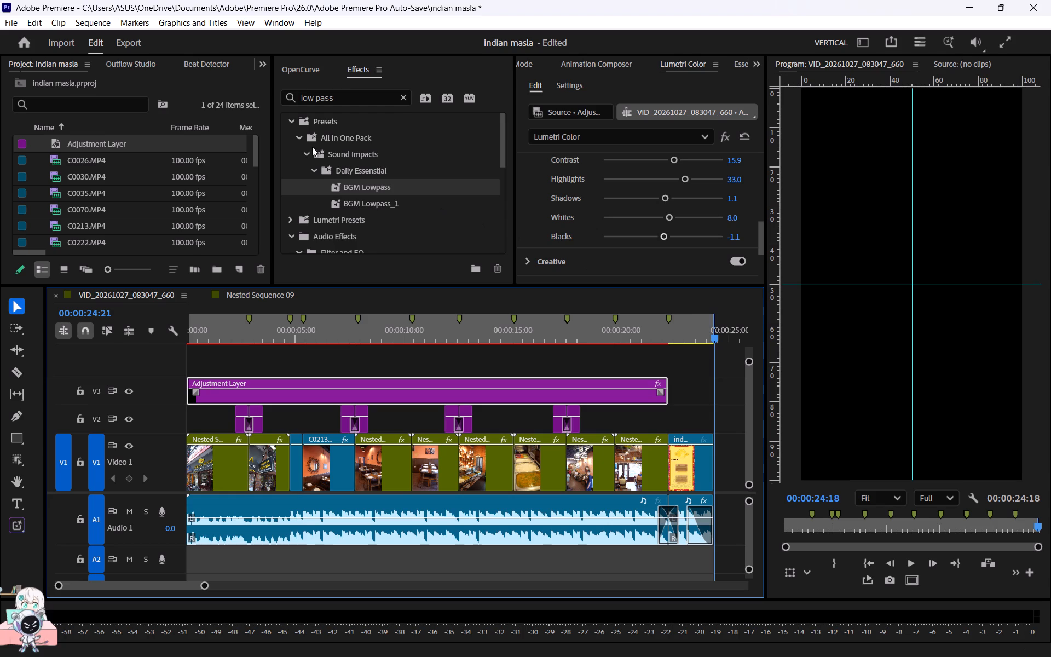
Open the export settings for the sequence and name the output file "indian masala 27-10".
click(131, 43)
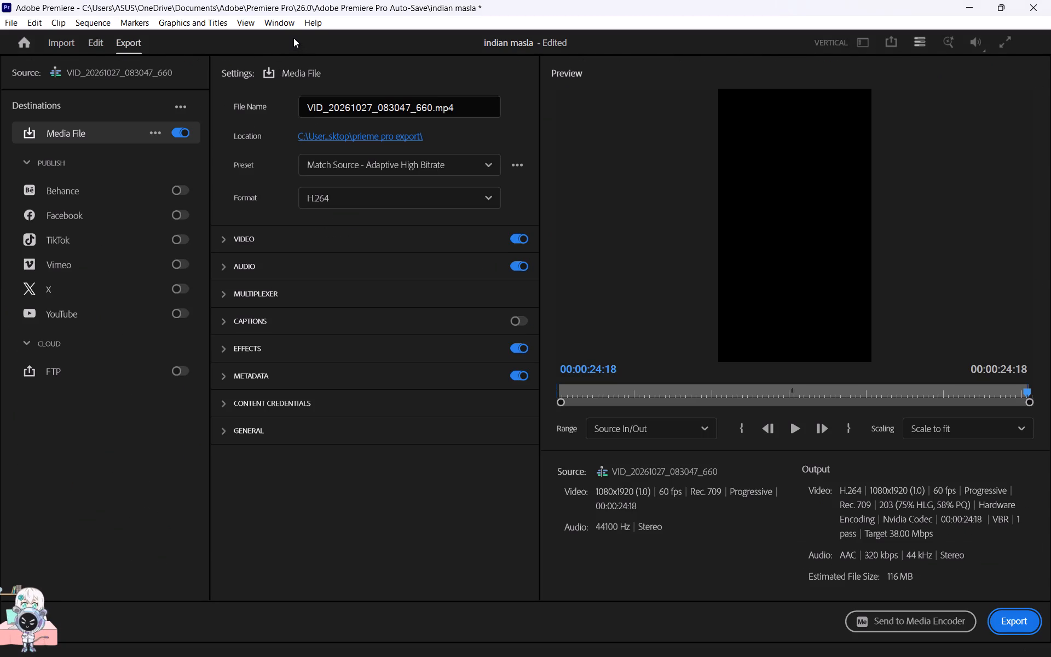
drag(486, 102, 197, 109)
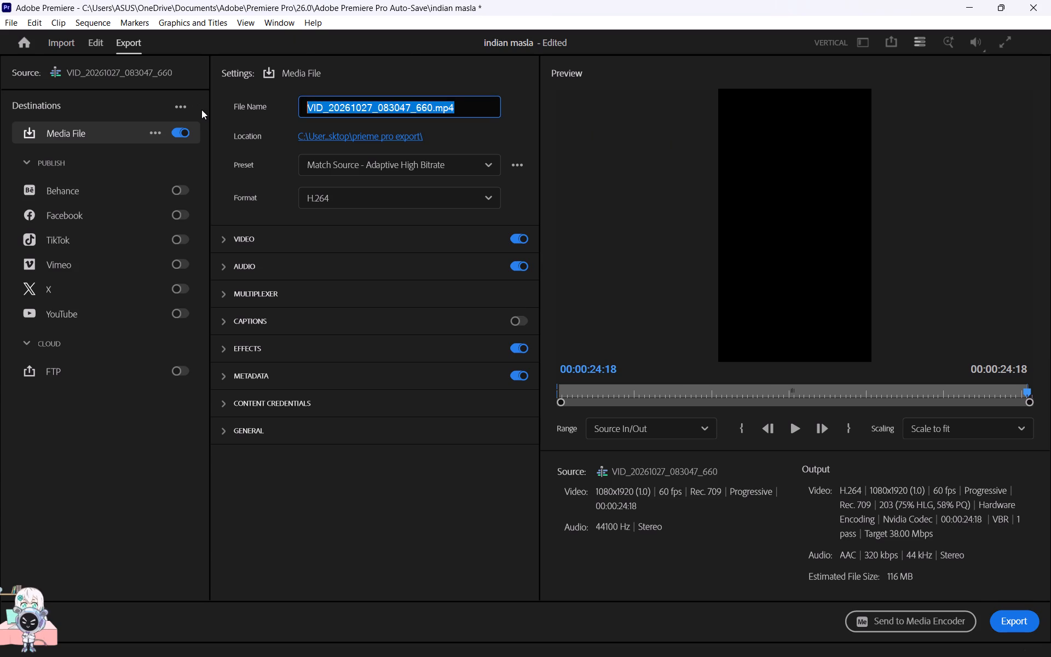
text(india)
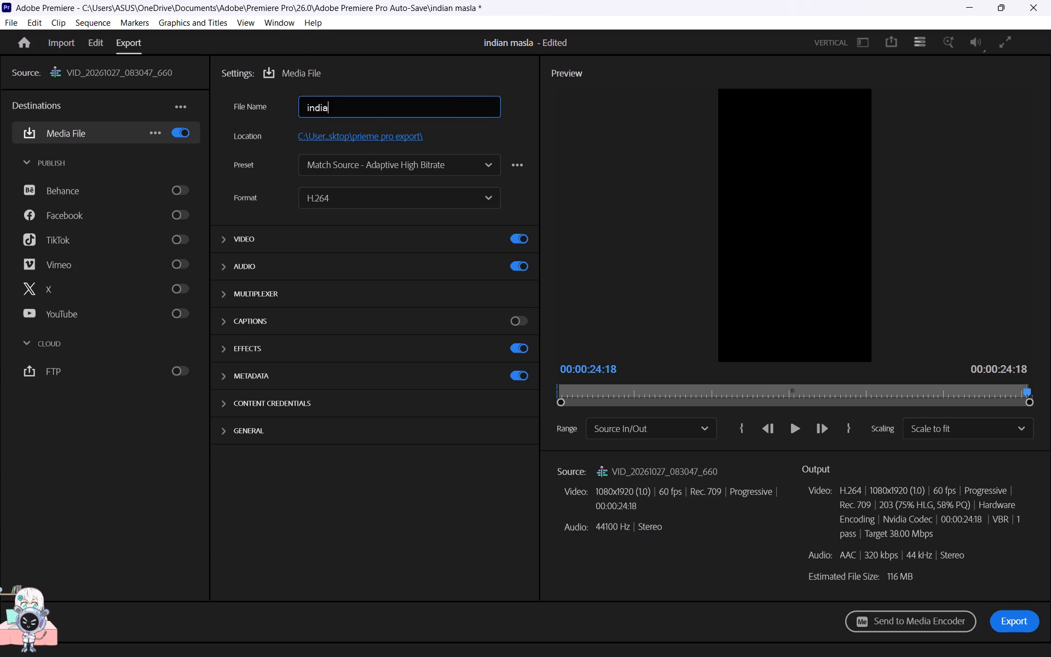
key(space)
key(BackSpace)
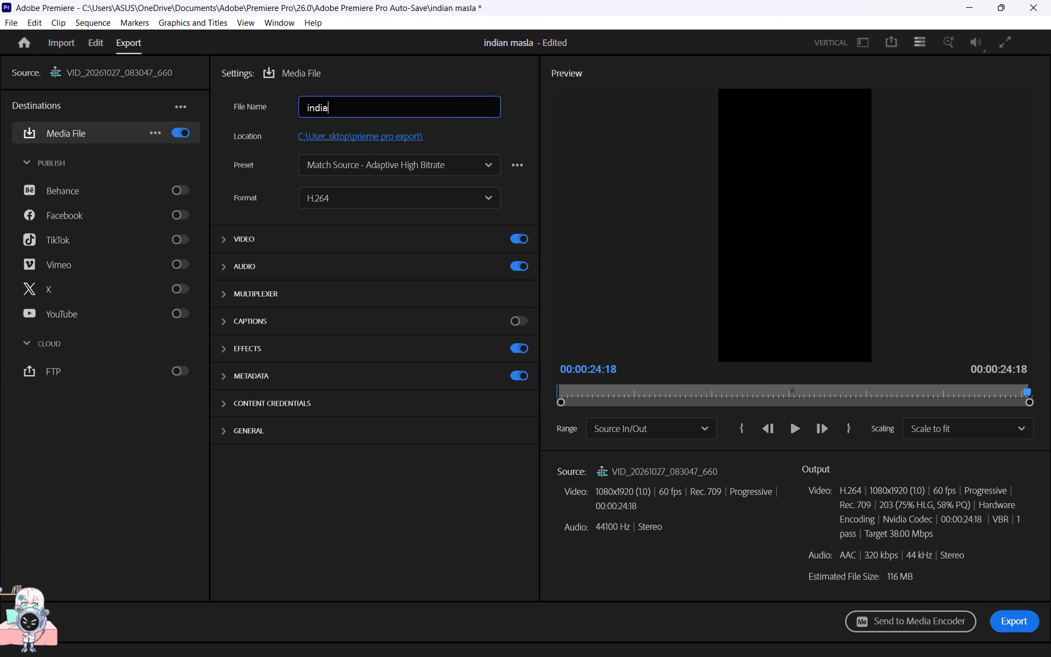
text(n masala)
key(space)
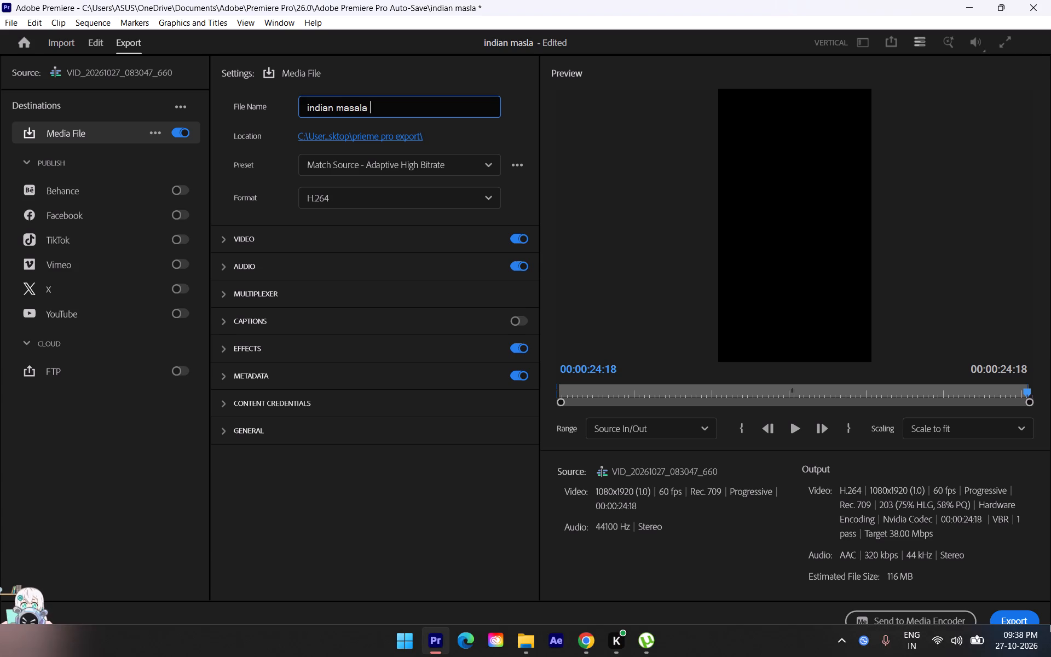
text(27)
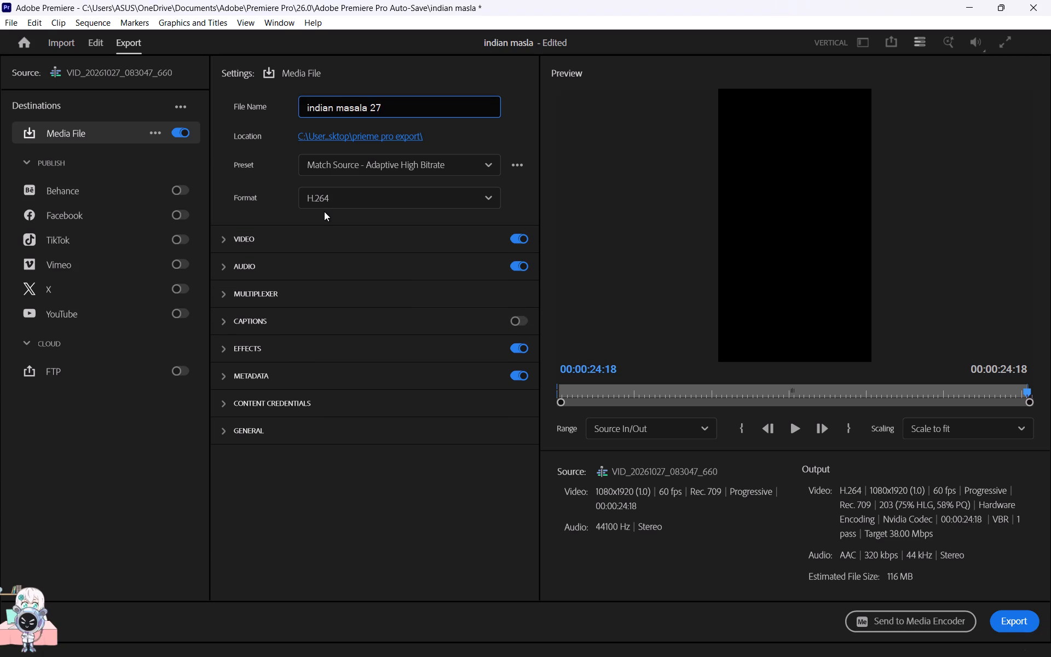
key(minus)
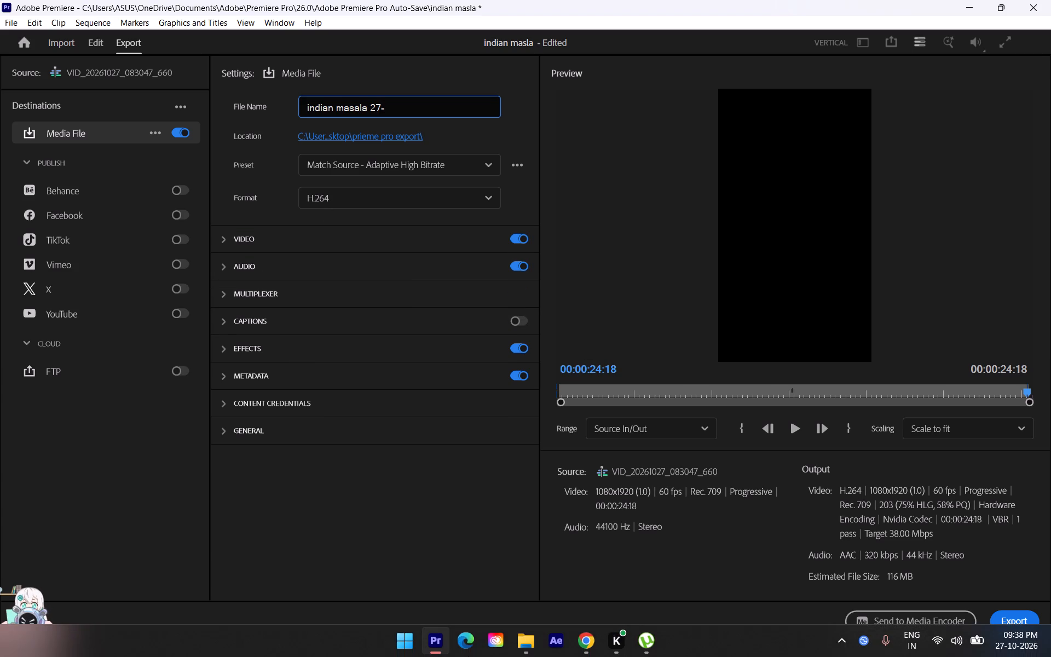
text(10)
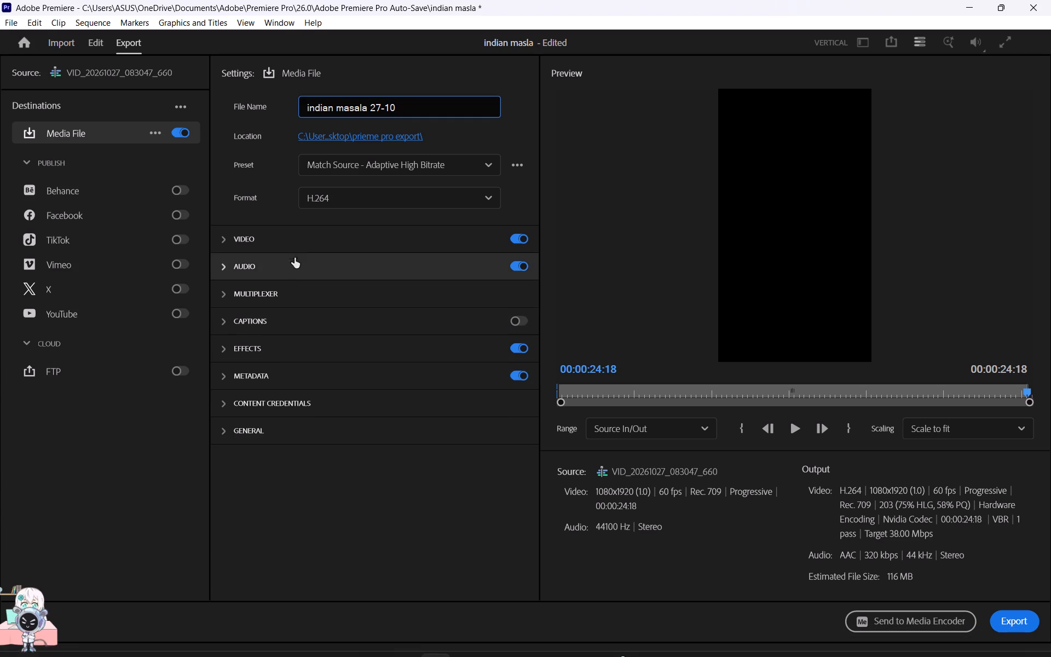
Enable maximum depth and maximum render quality, set time interpolation to Optical Flow and lower the target bitrate to 18.16 Mbps.
click(290, 245)
click(221, 452)
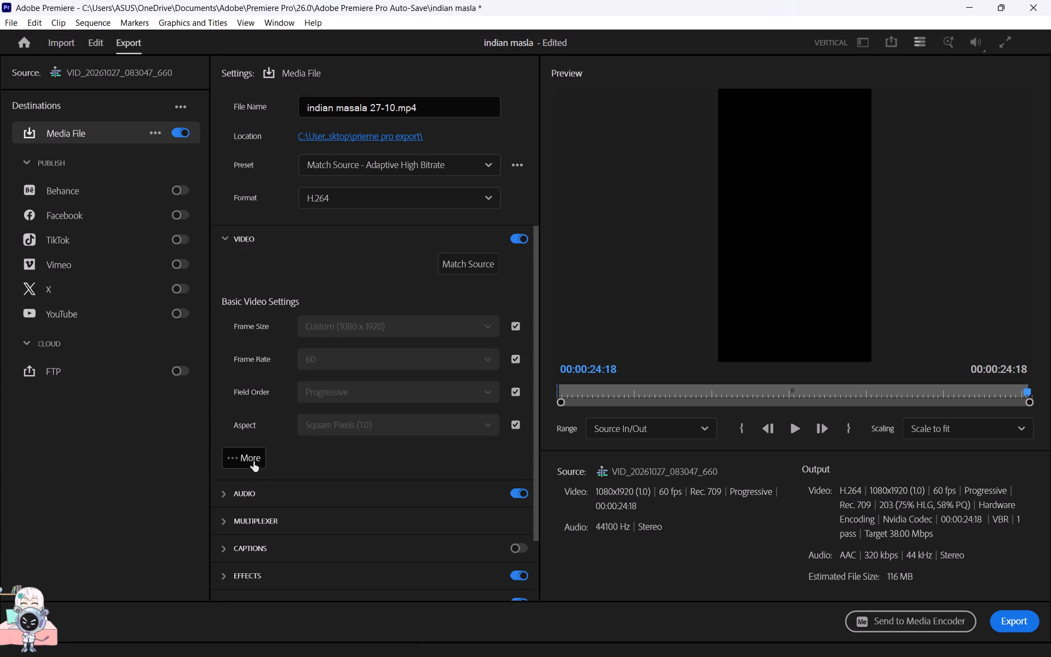
click(249, 453)
click(254, 479)
click(240, 488)
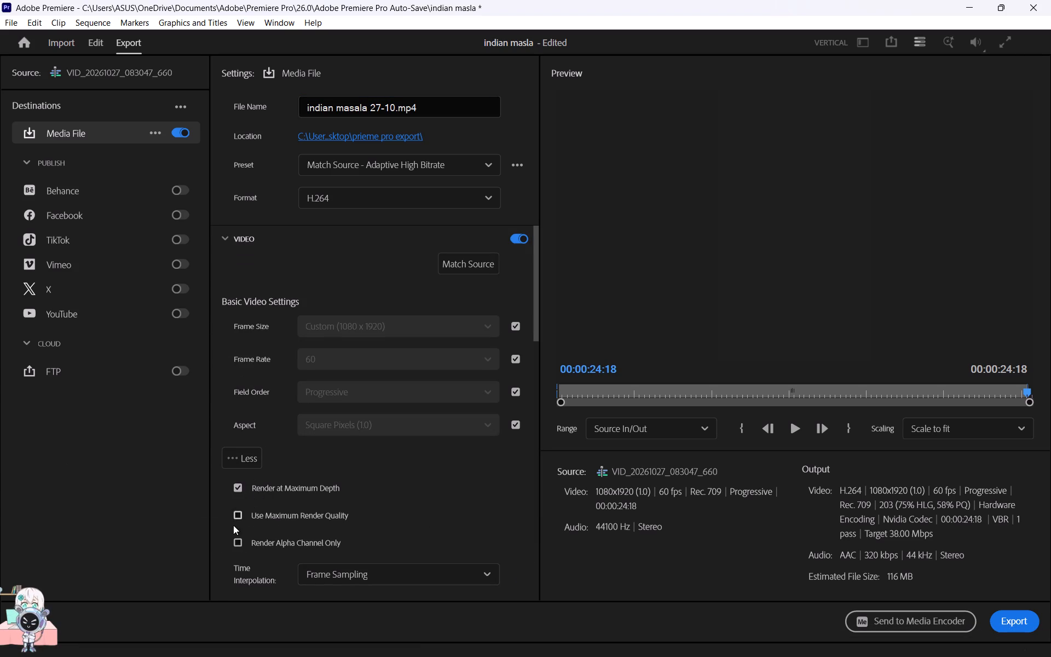
click(236, 517)
click(322, 580)
click(350, 637)
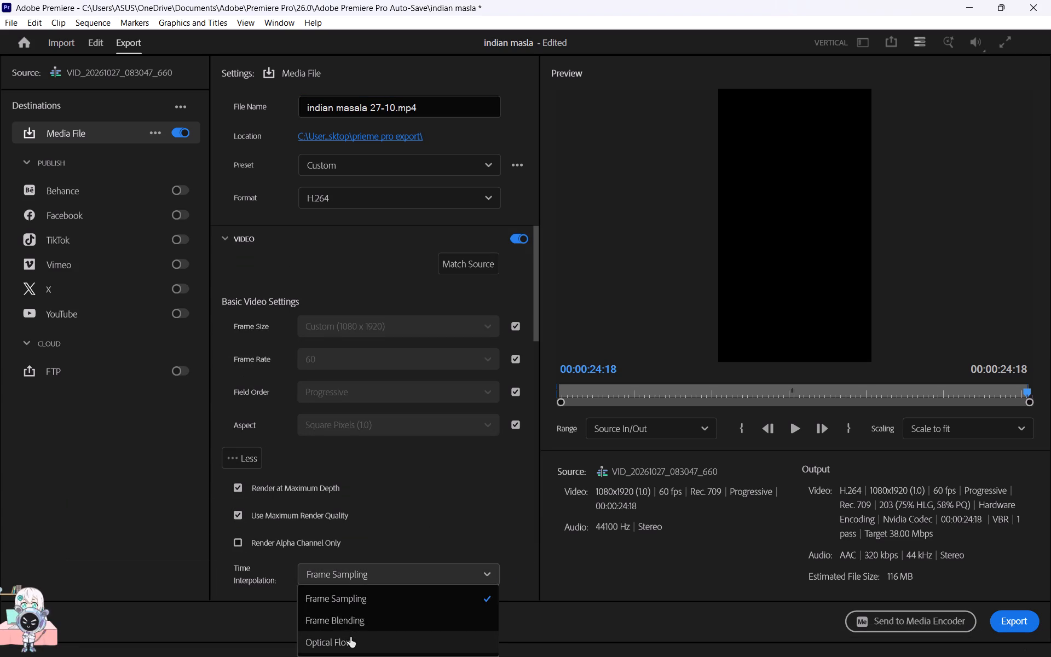
scroll(369, 574, down, 20)
scroll(369, 574, down, 7)
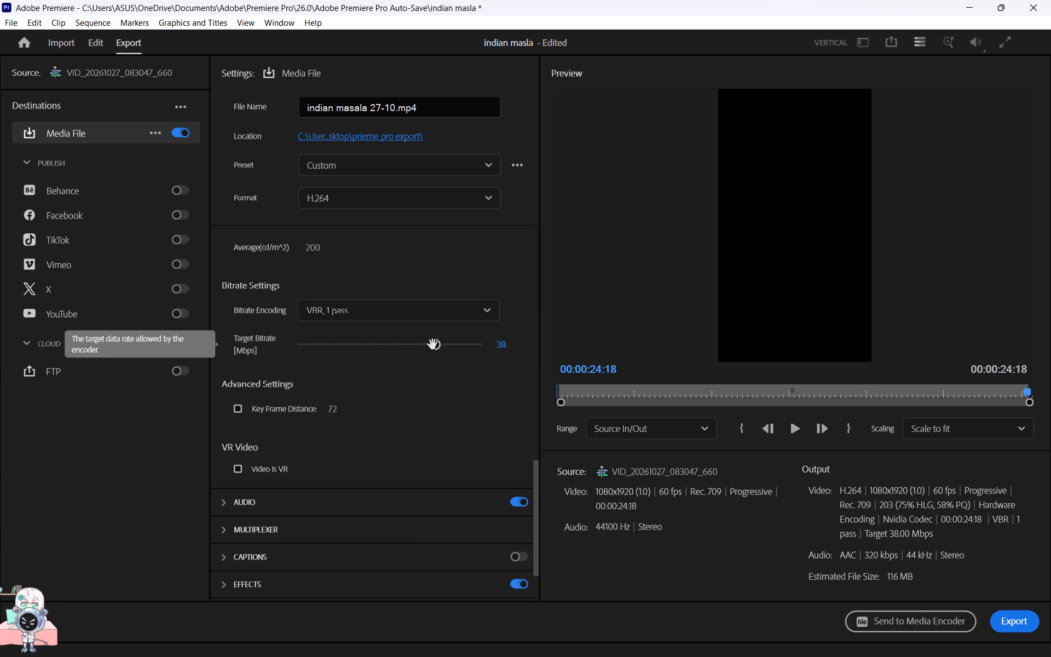
drag(432, 344, 366, 344)
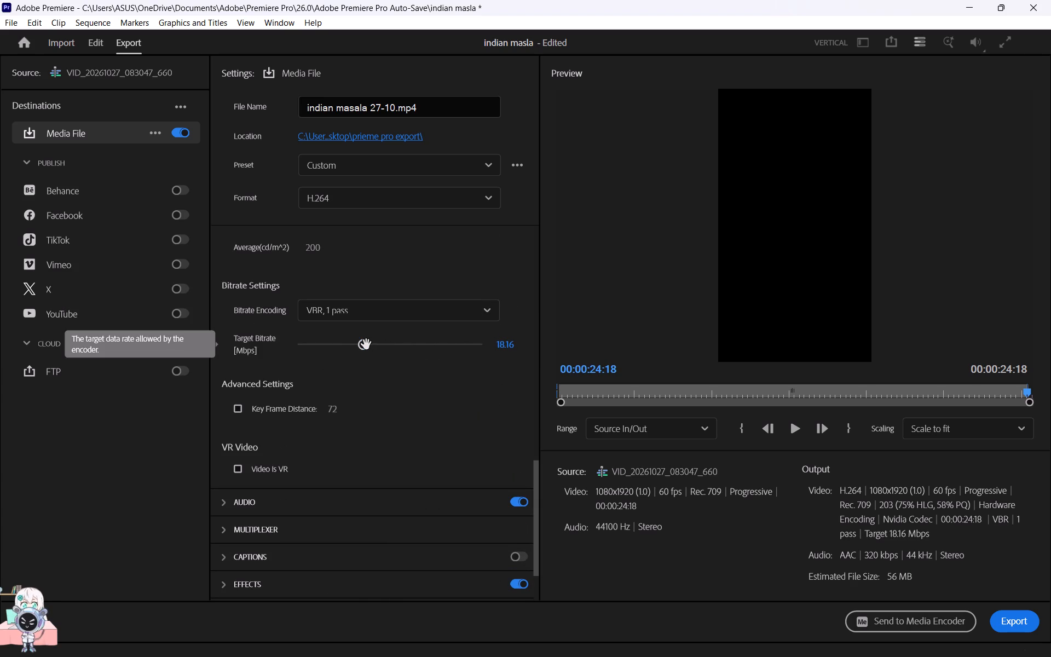
Export the sequence as an H.264 media file to the prieme pro export folder.
click(1004, 609)
click(1009, 627)
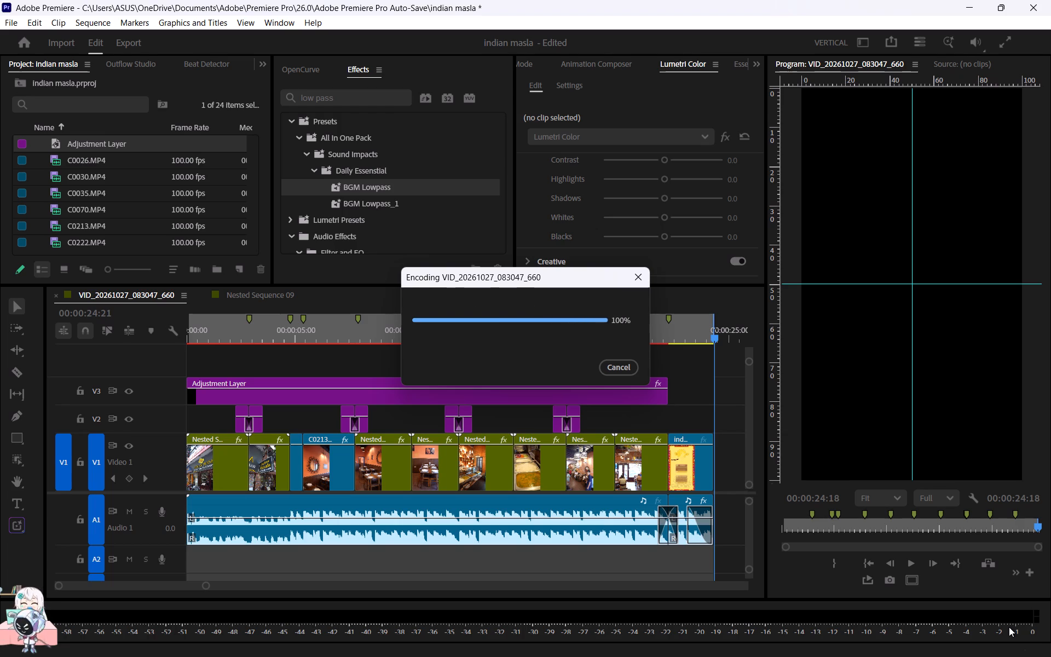
Save the indian masla project and close Premiere.
key(ctrl+s)
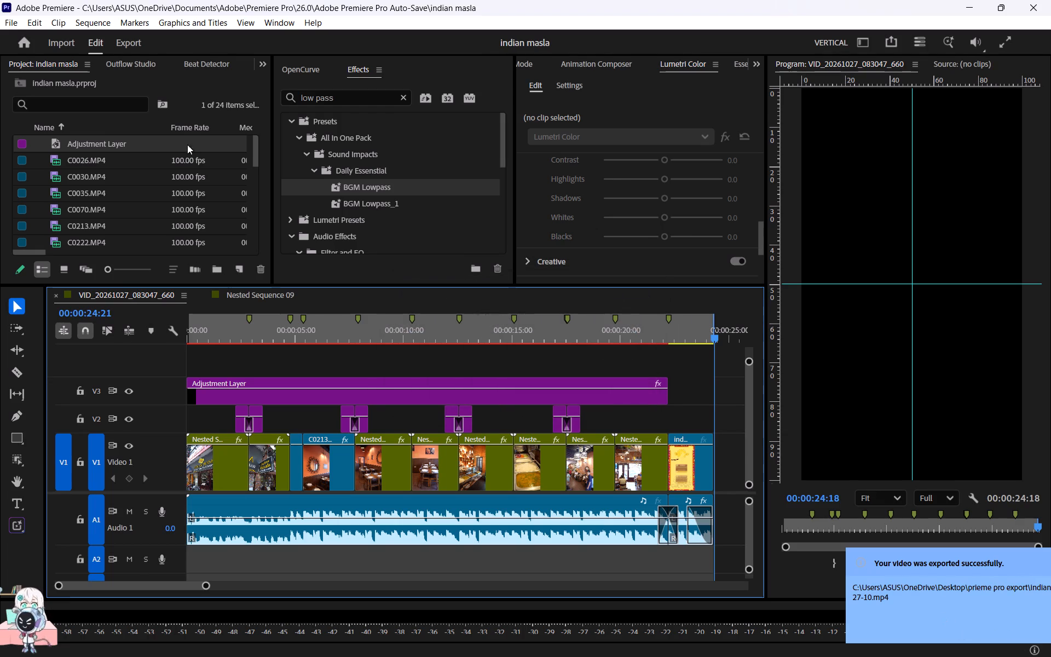
click(1050, 0)
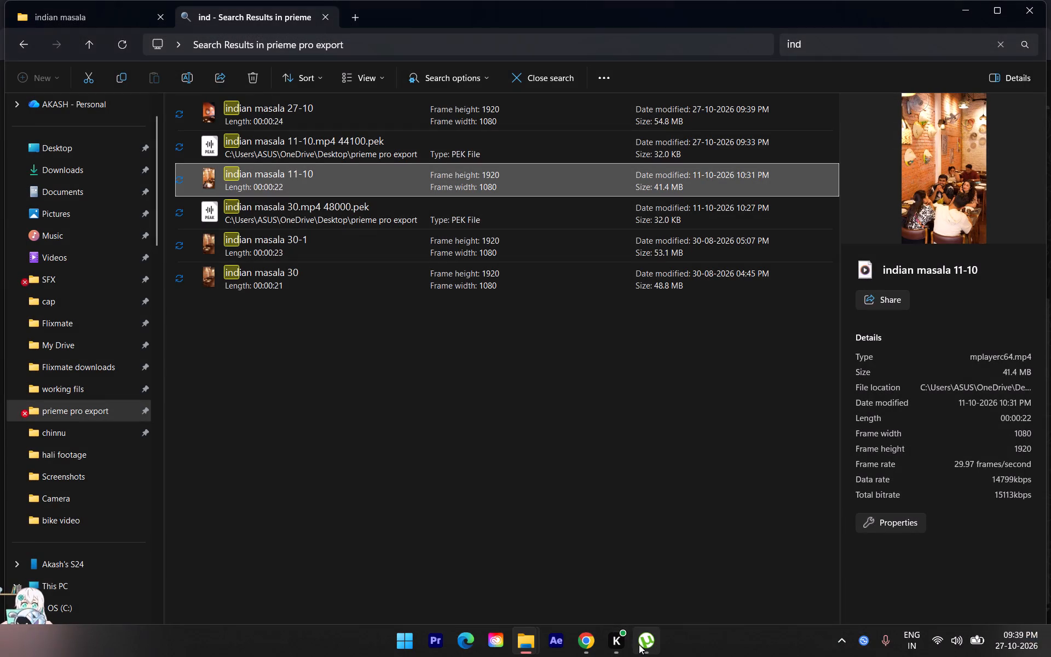